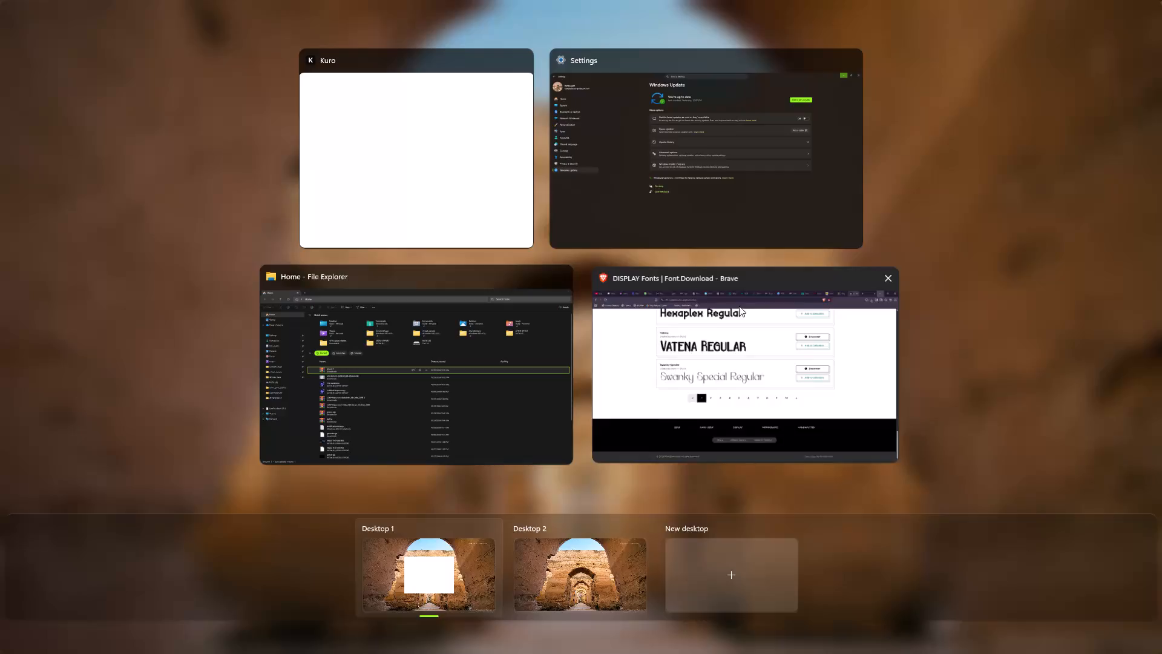
Search YouTube for "mars hd footage".
left_click(27, 21)
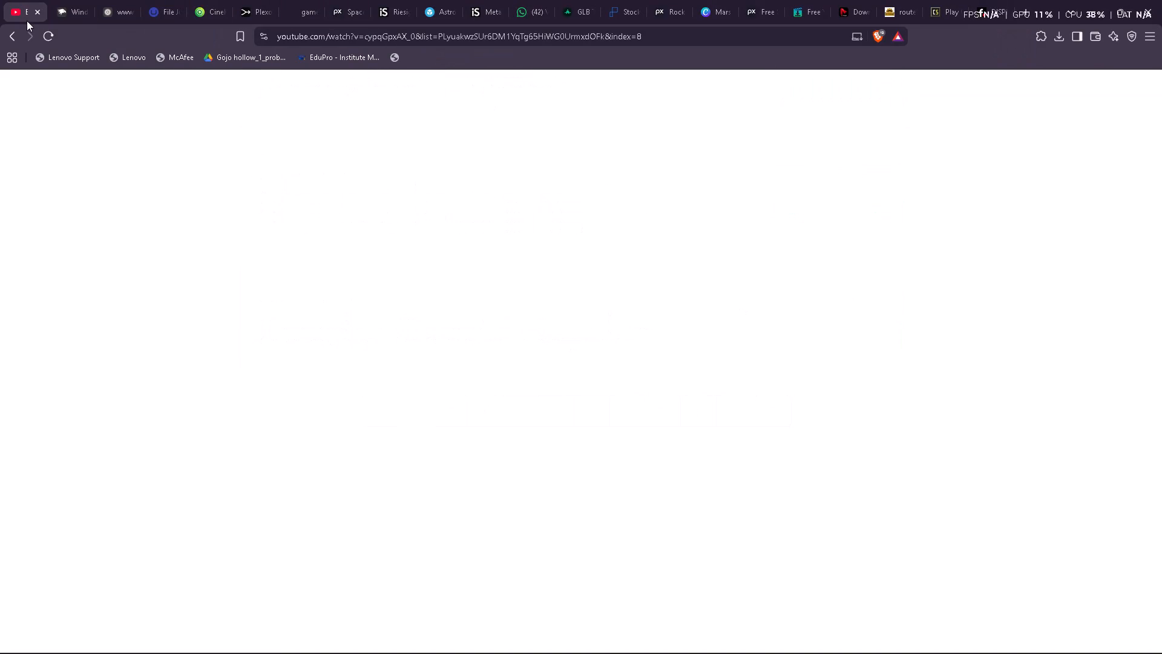
left_click(536, 306)
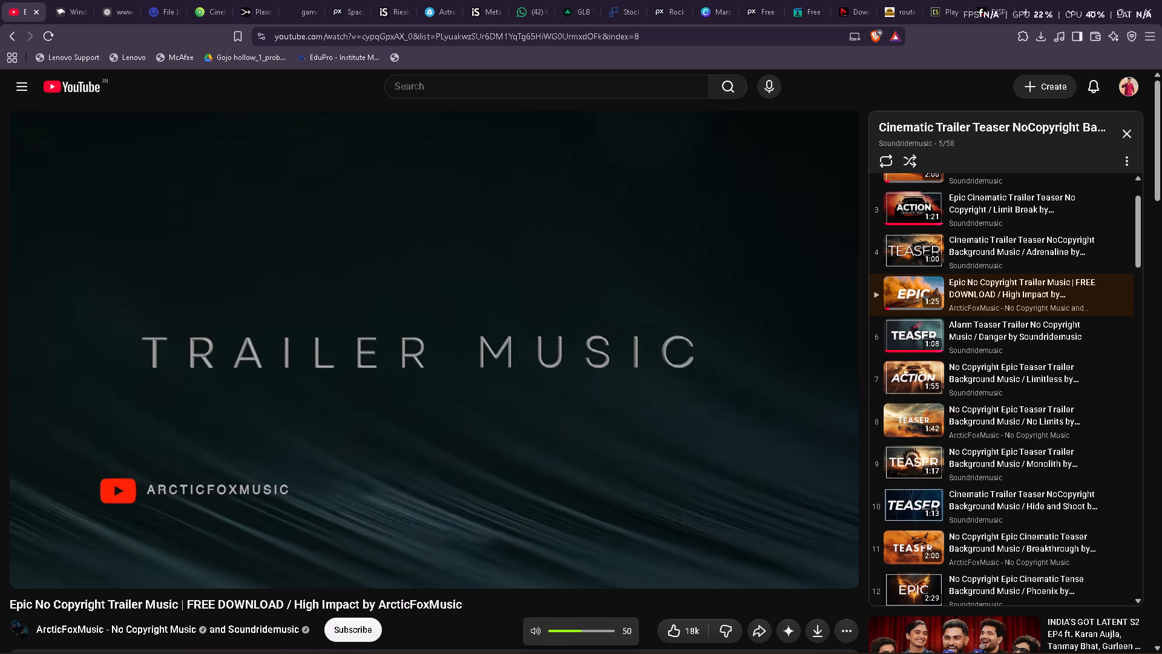
left_click(456, 90)
key("t")
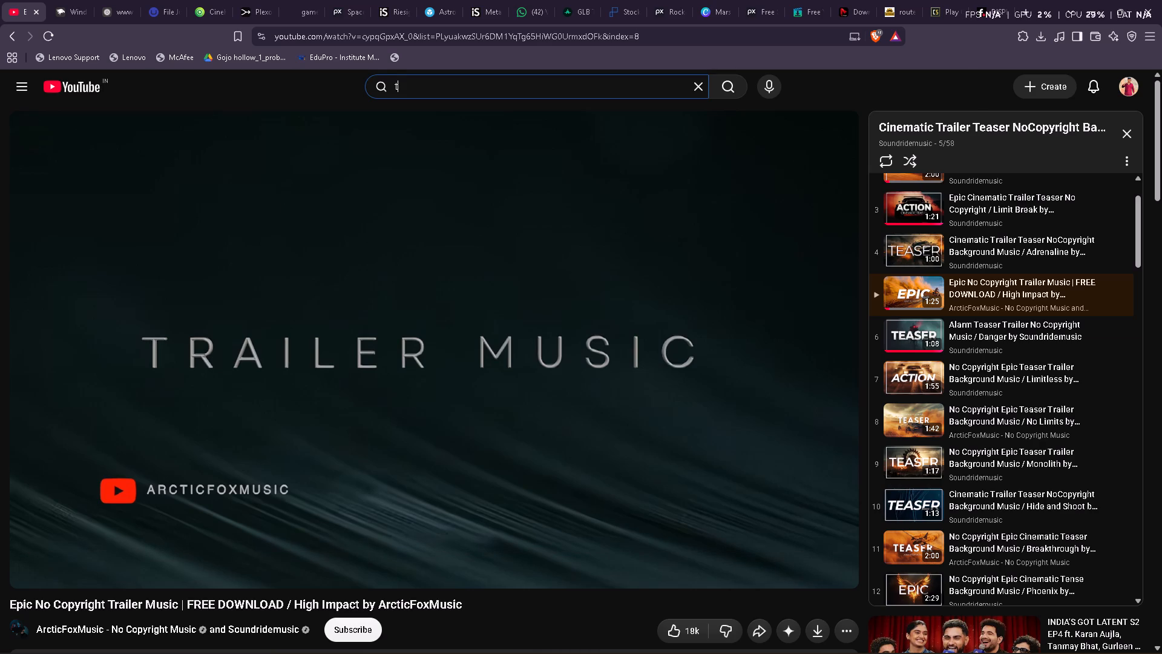
key("BackSpace")
type("mars")
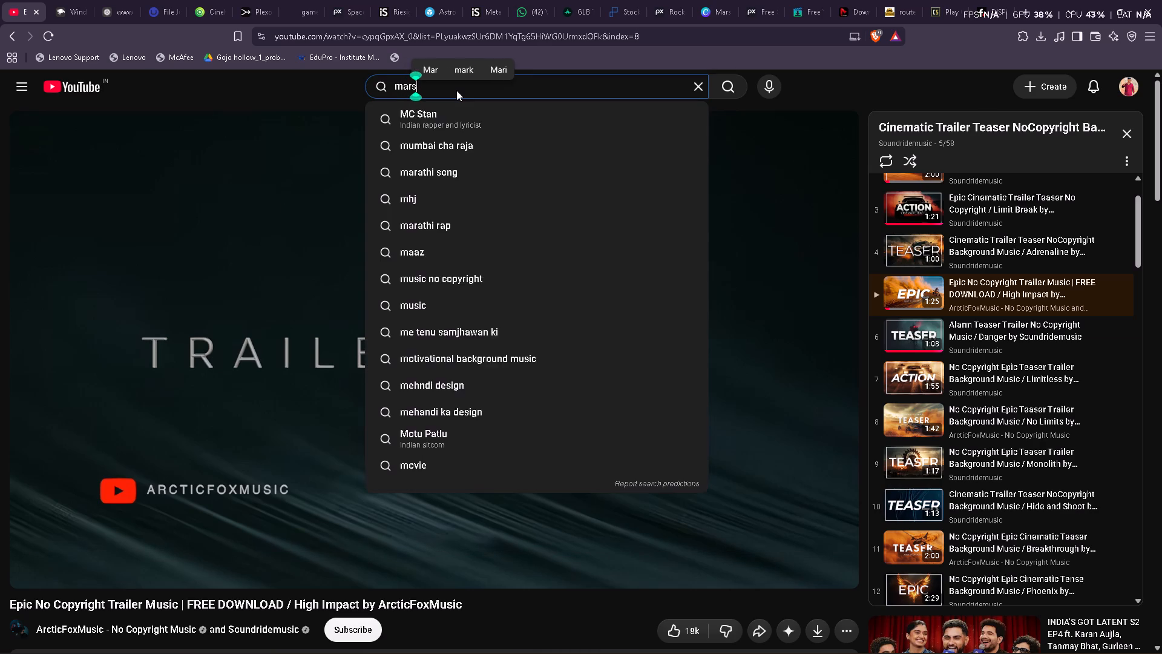
key("space")
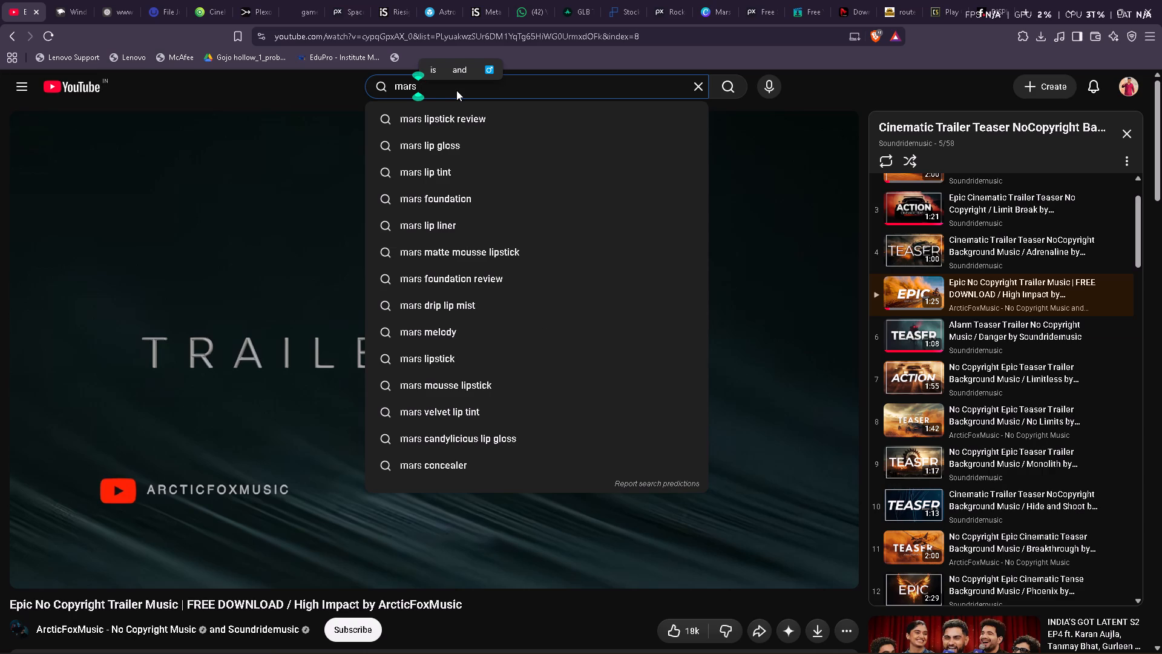
type("hd f")
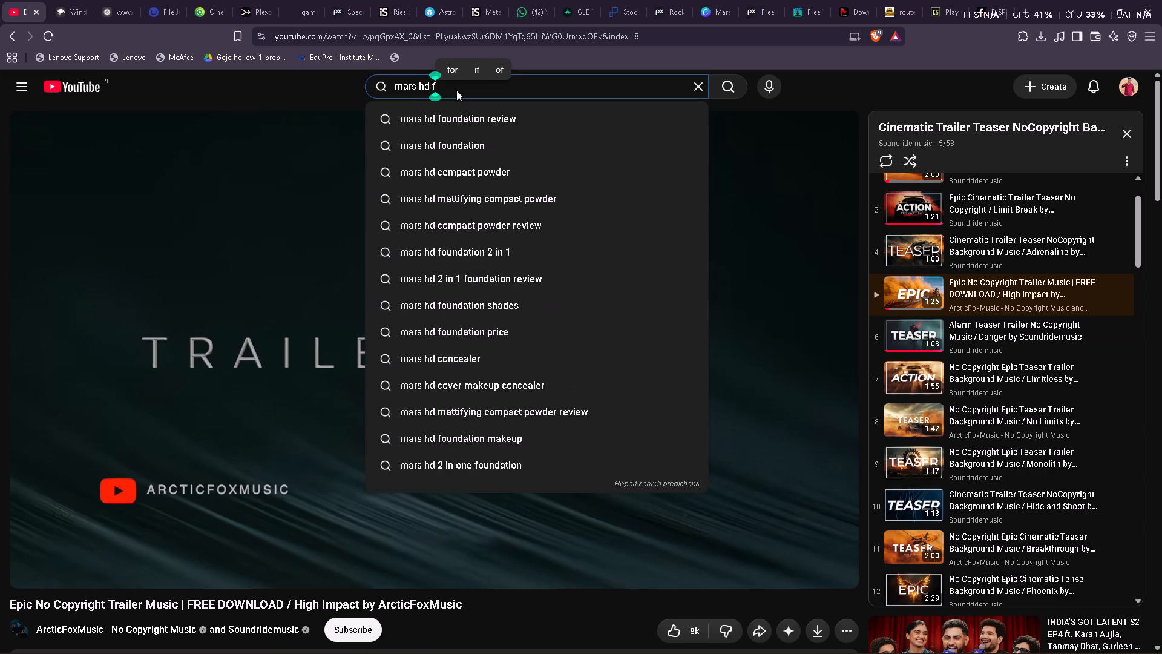
type("ootage")
key("Return")
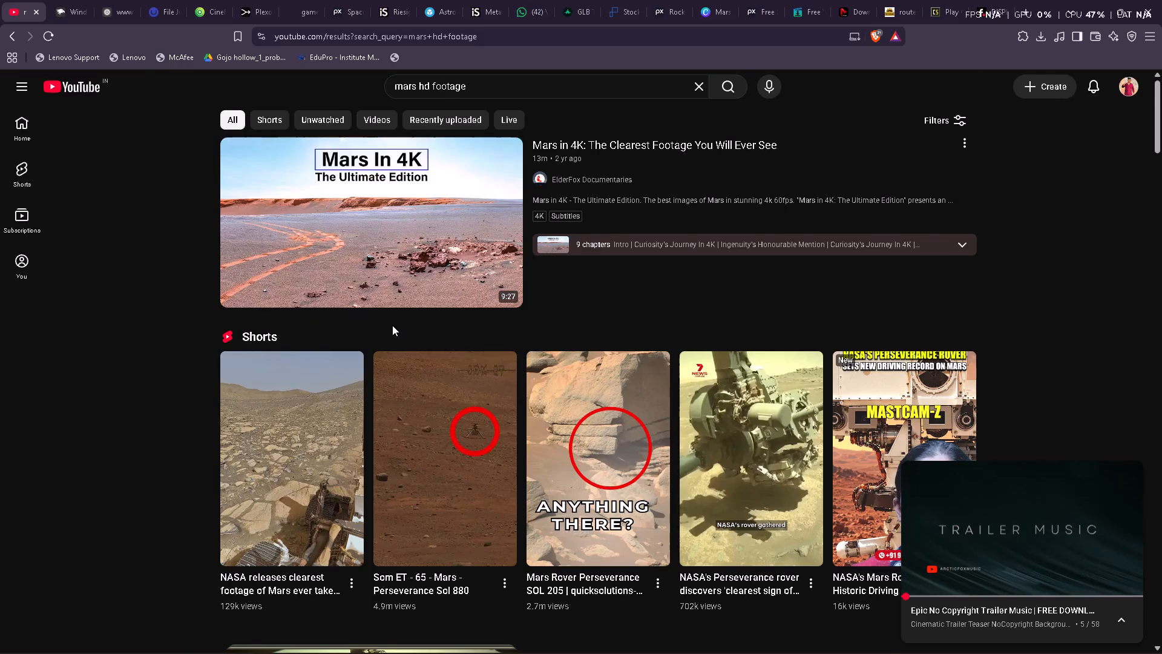
Preview the result "MARS: REAL NASA FOOTAGE 8K VIDEO 60FPS TV UHD (FULL DOCUMENTARY)" around 6:30 and open the video.
scroll(392, 325, "down", 8)
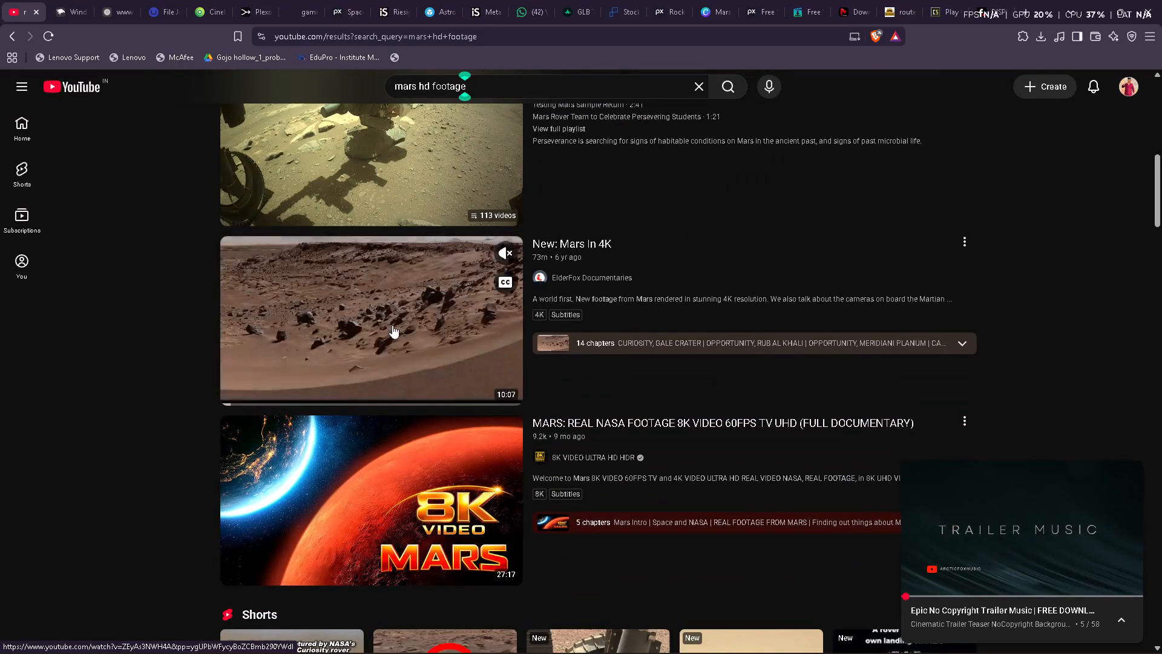
scroll(392, 325, "down", 2)
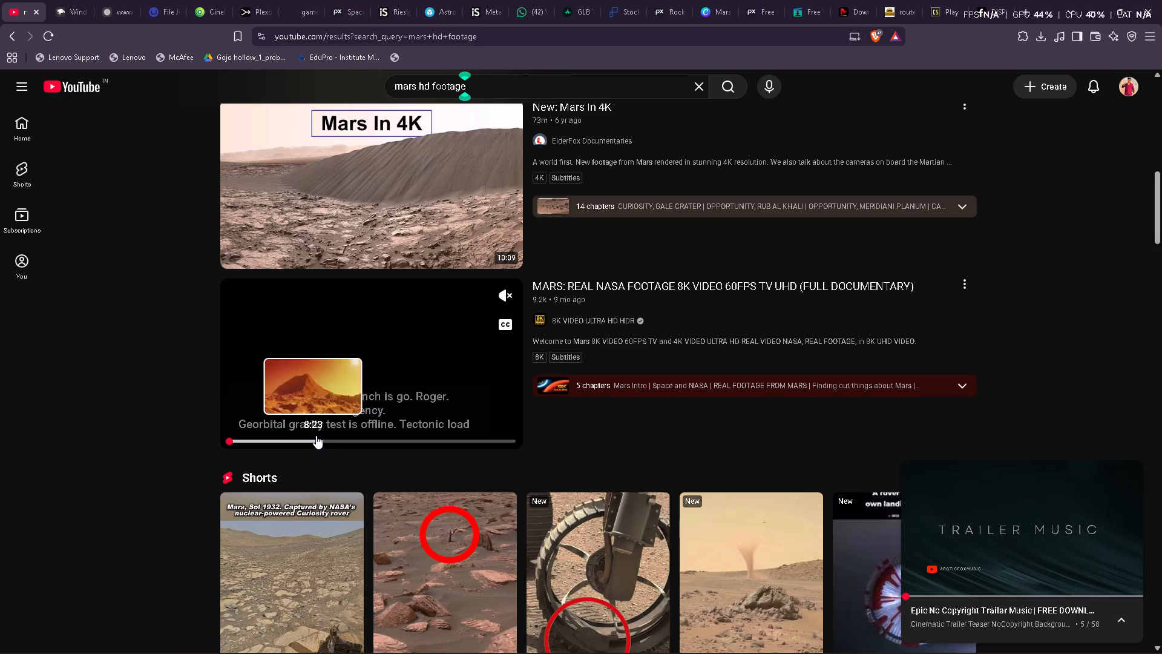
left_click(311, 435)
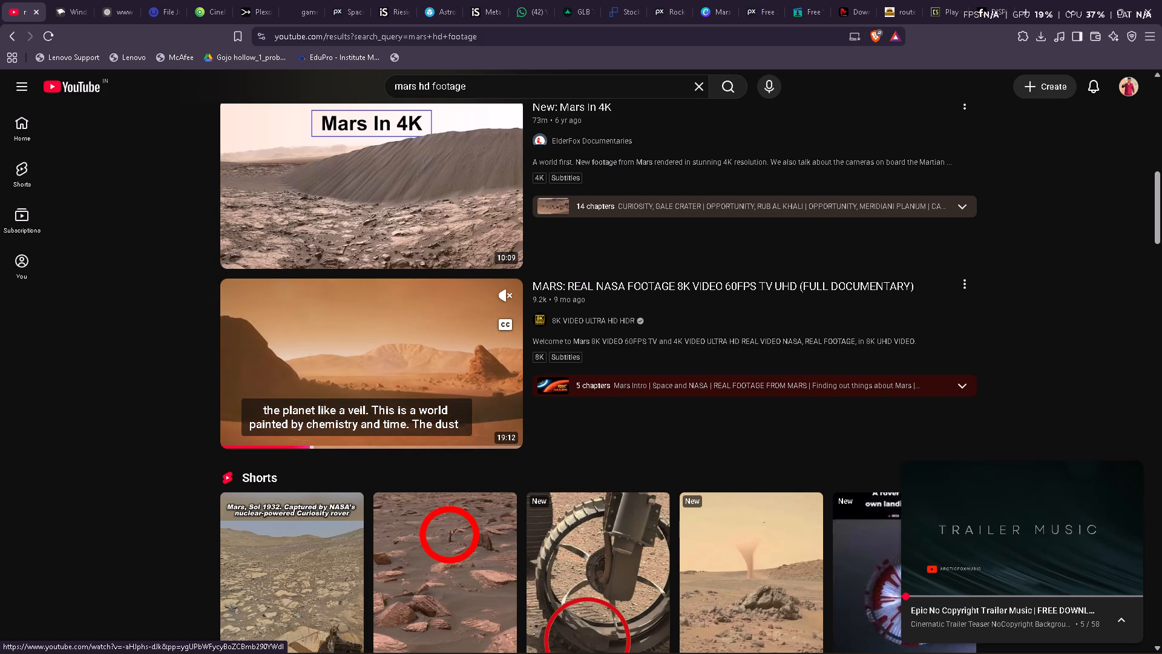
left_click(295, 441)
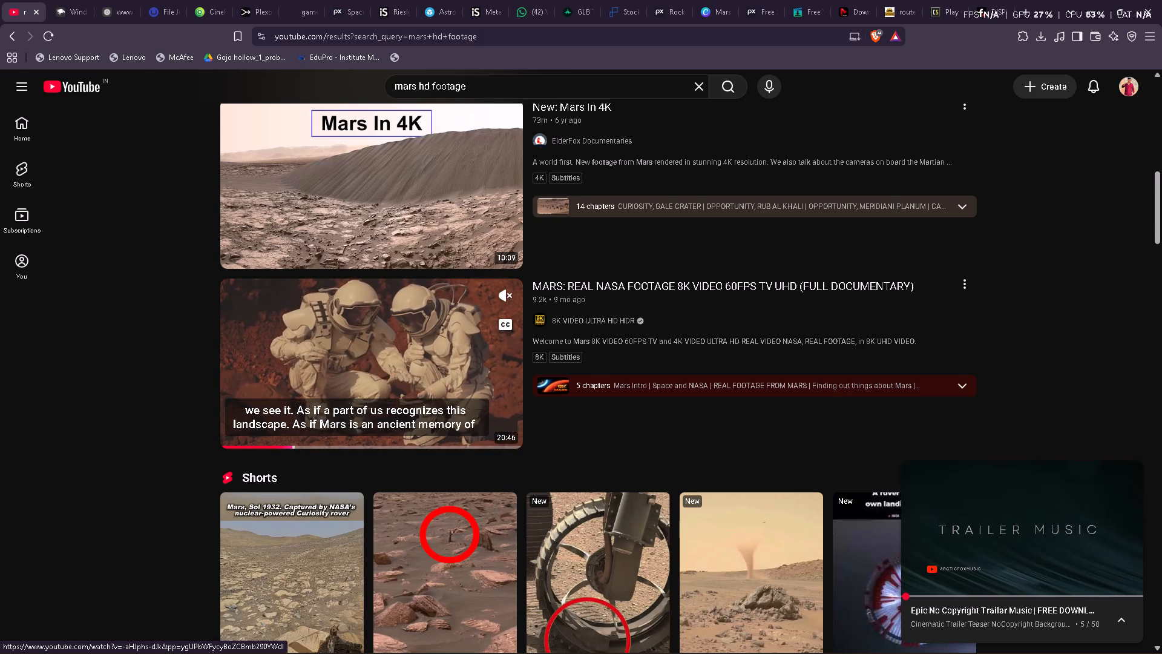
left_click(408, 346)
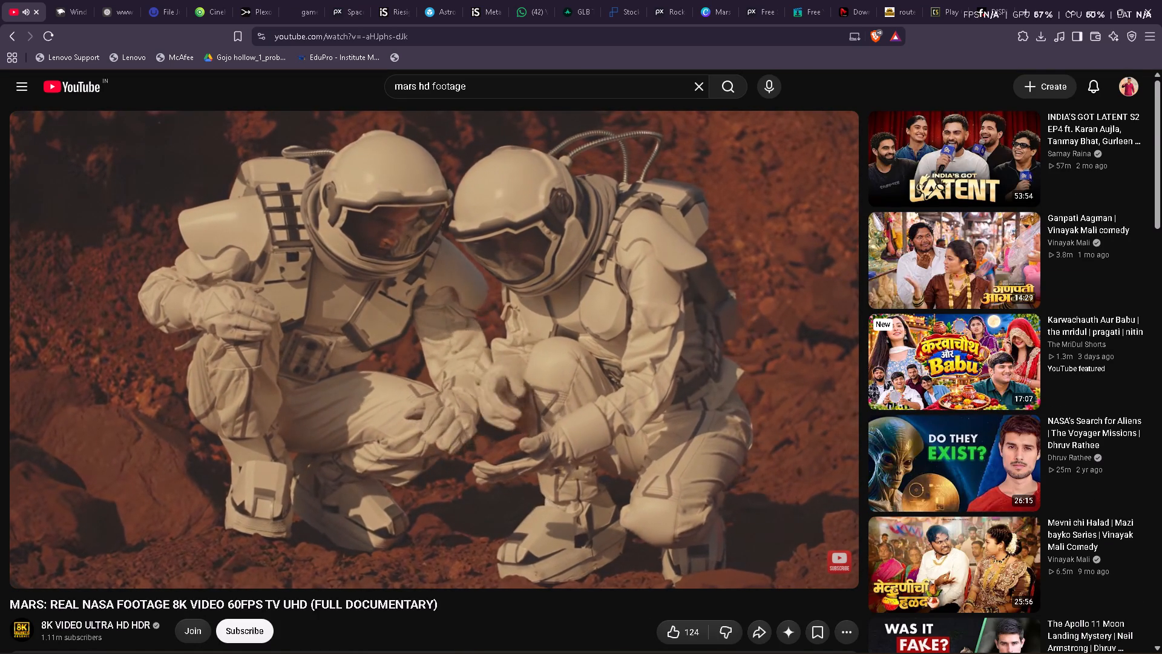
Copy the Mars video's link into the vidssave YouTube video downloader, replacing the link already entered there.
scroll(390, 569, "down", 8)
scroll(390, 569, "up", 5)
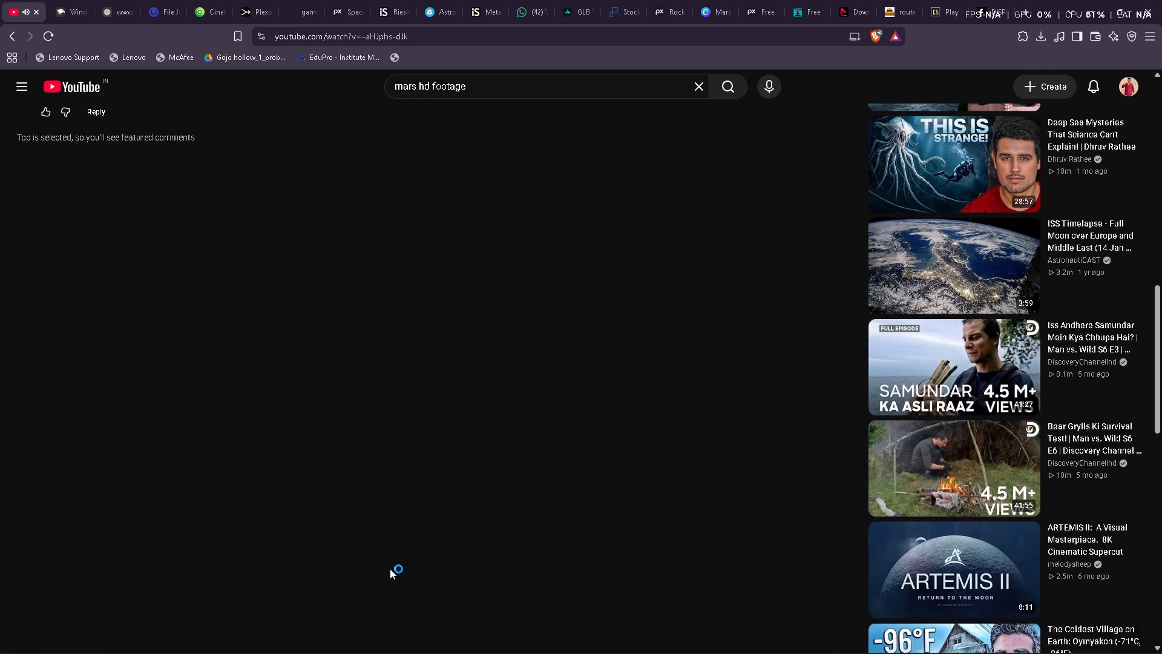
scroll(390, 569, "up", 10)
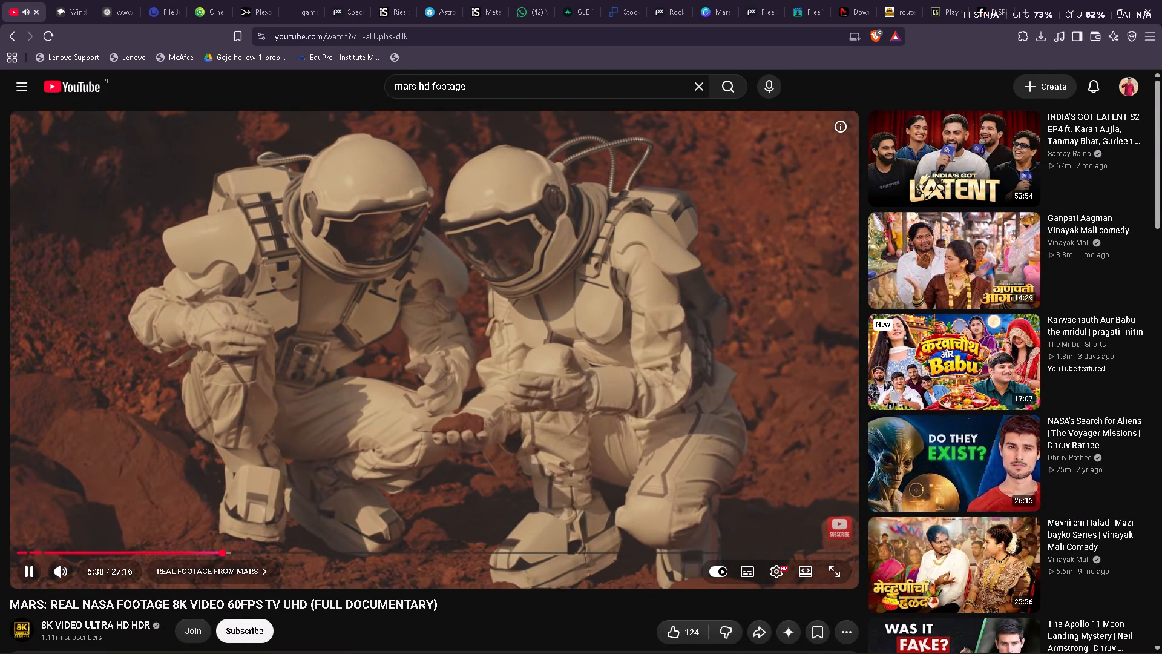
left_click(419, 35)
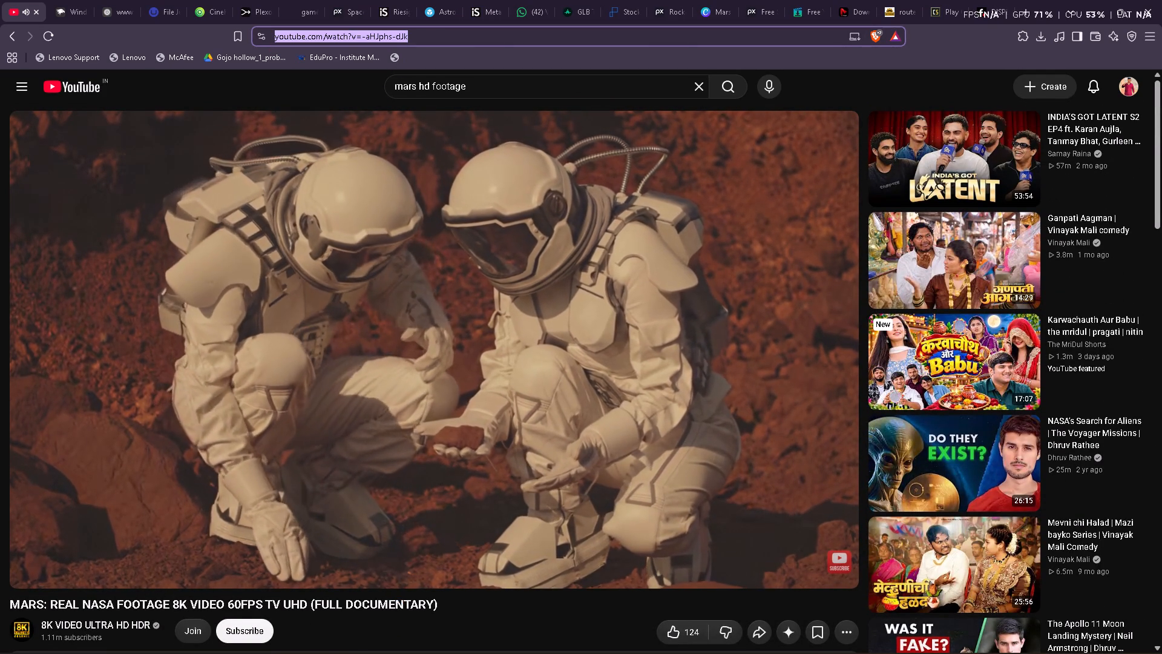
key("ctrl+c")
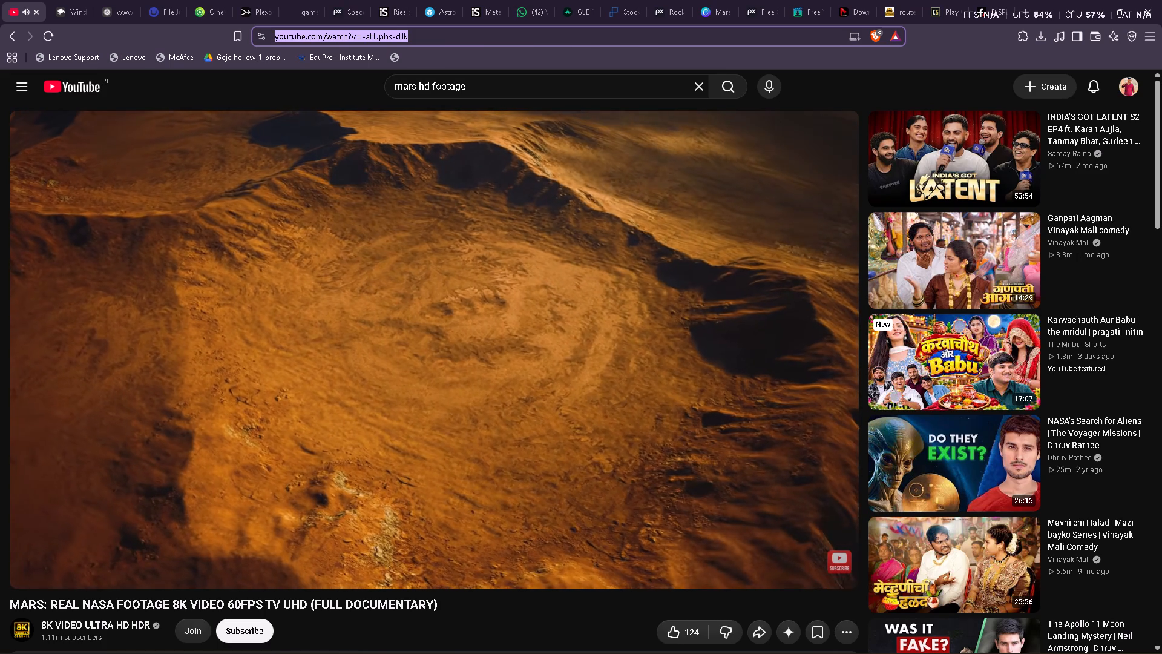
left_click(796, 5)
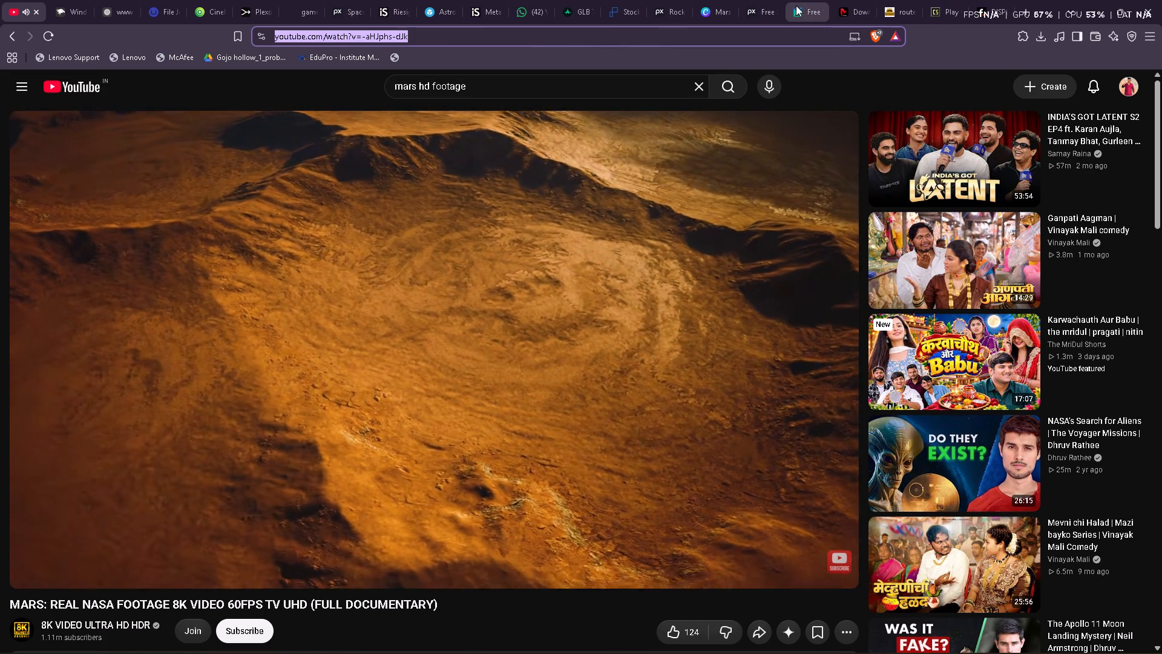
left_click(634, 105)
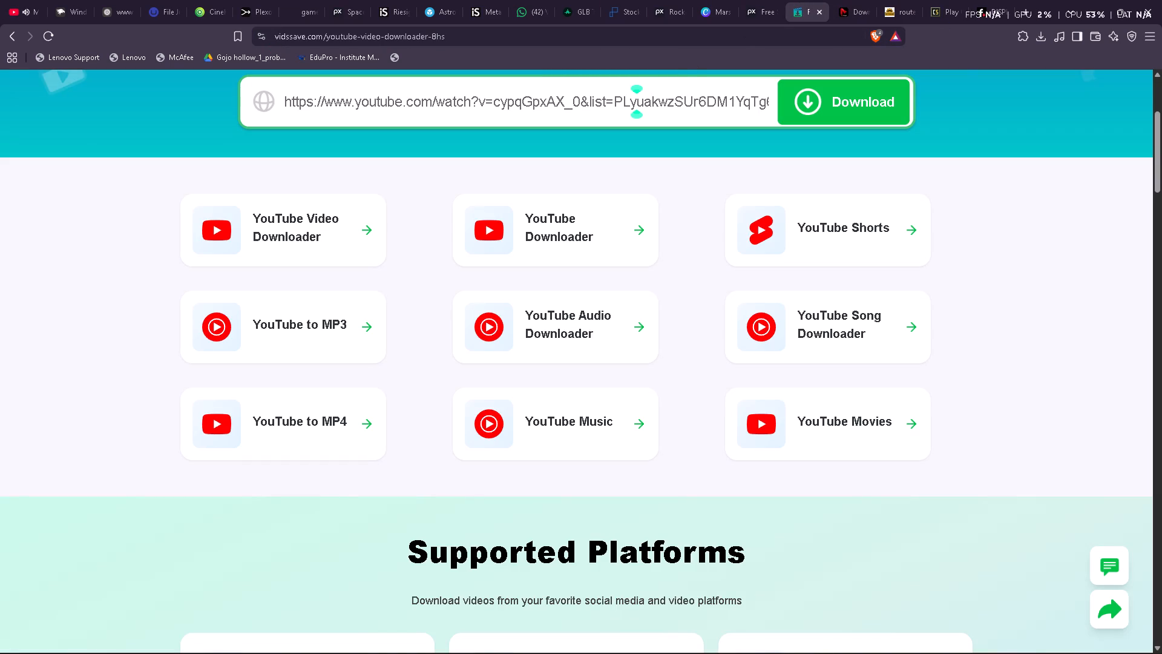
key("ctrl+a")
key("ctrl+v")
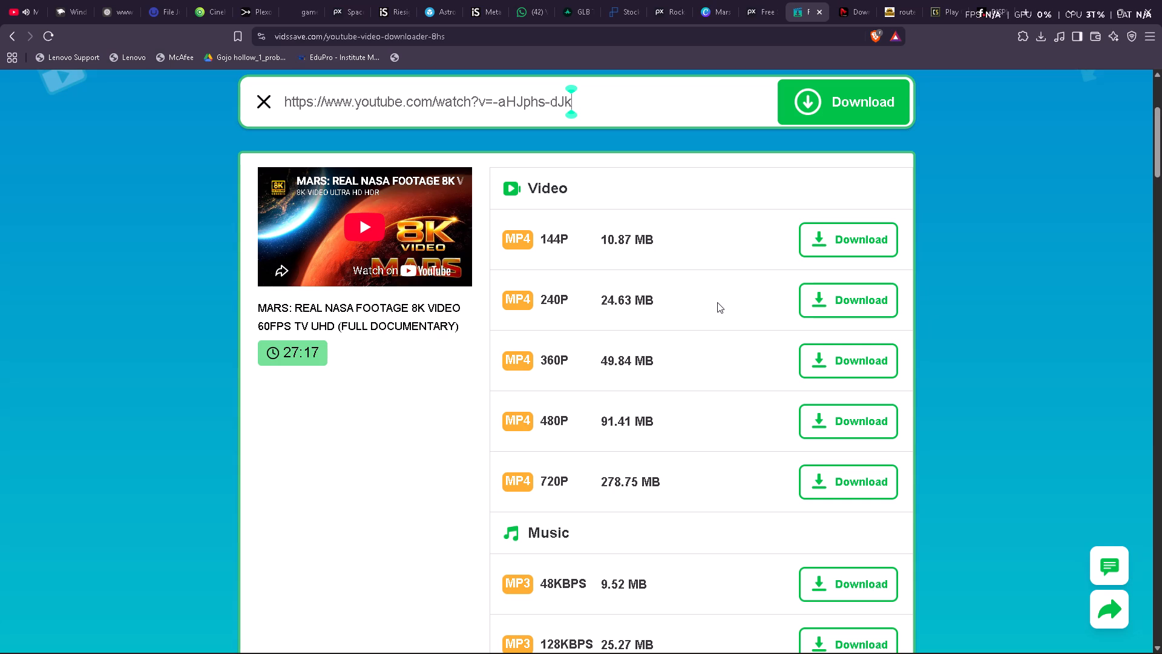
Start downloading the Mars video as a 720P MP4.
left_click(856, 480)
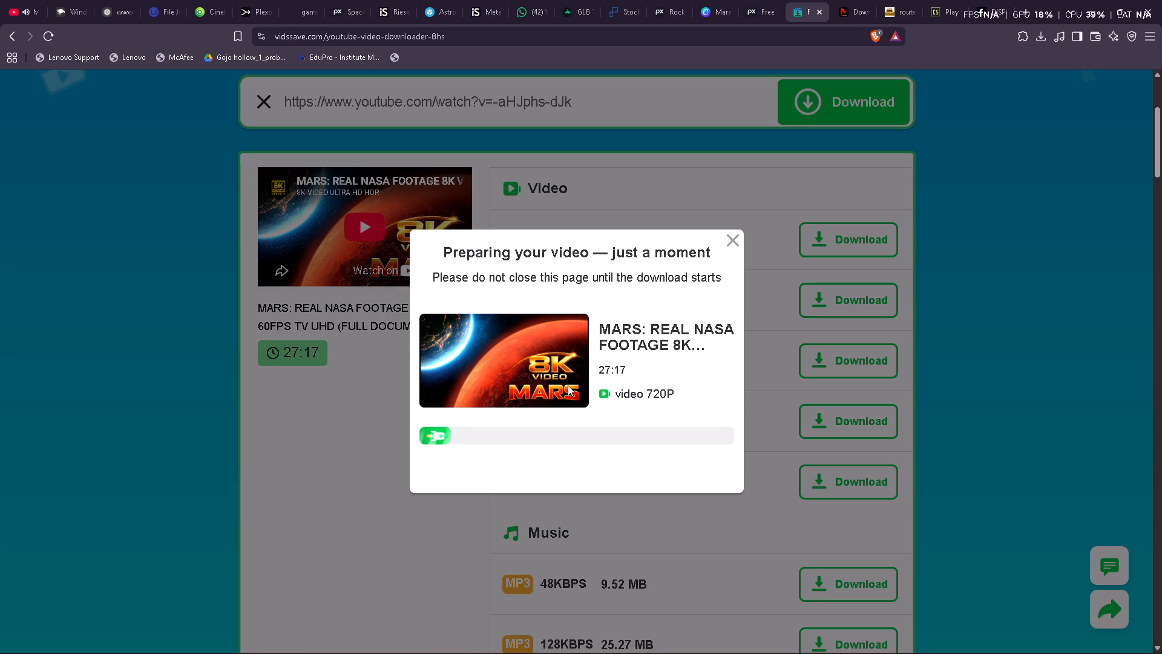
left_click_drag(439, 435, 553, 435)
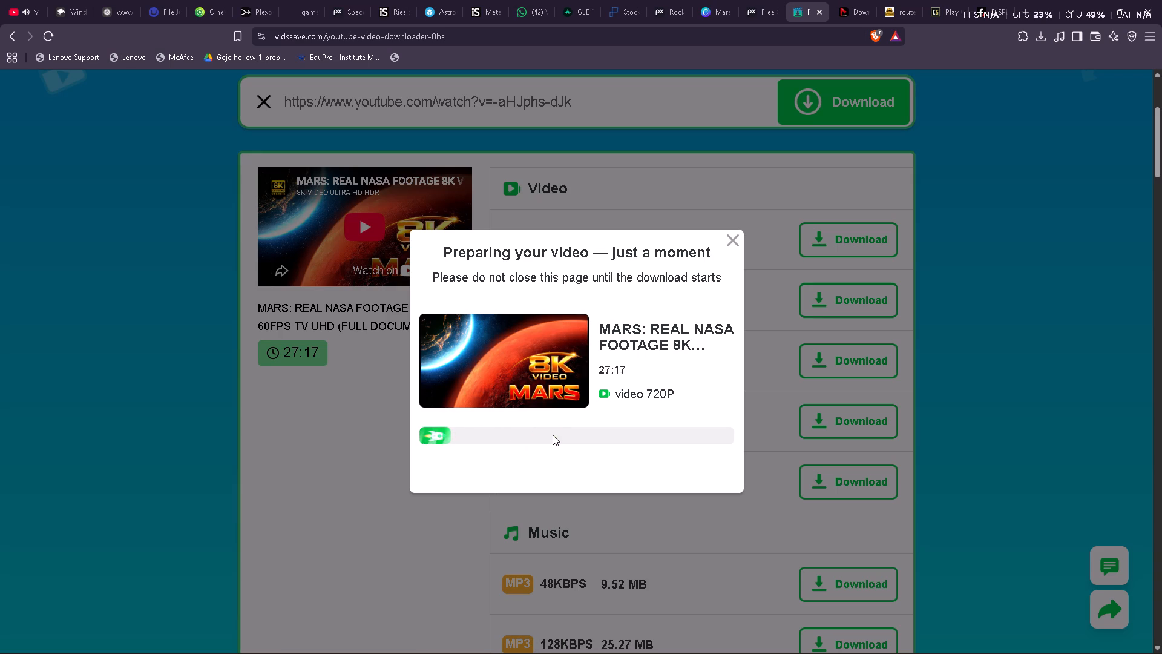
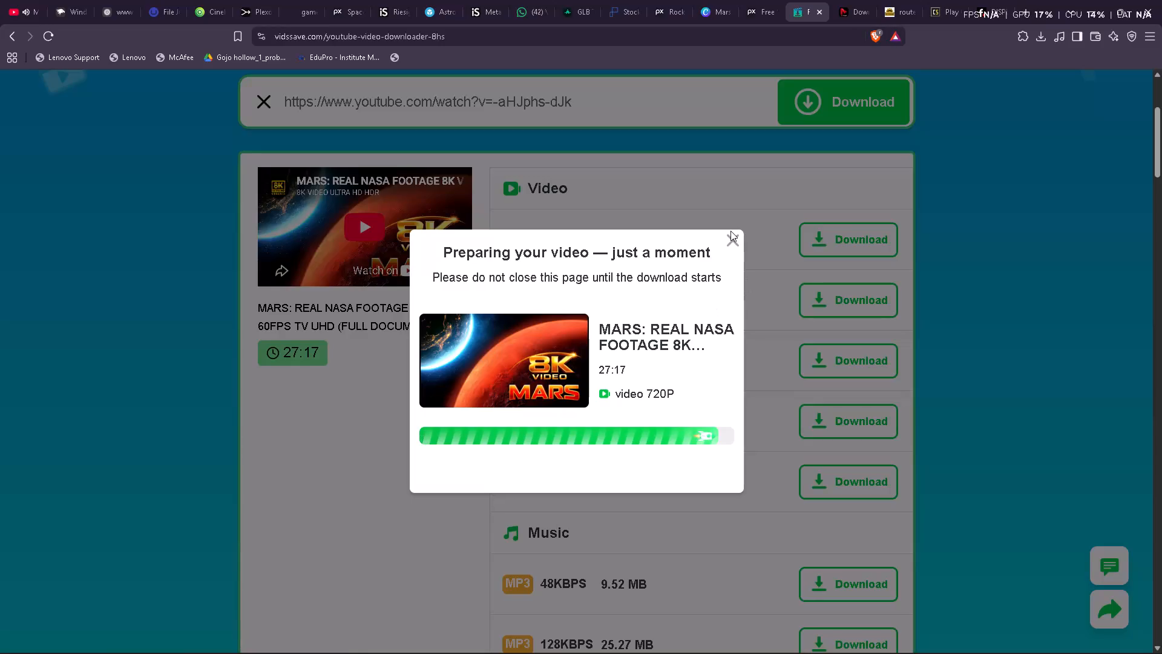
Restart the Mars video's 720P MP4 download, save it to the Downloads folder under the suggested name, and check its progress.
left_click(733, 244)
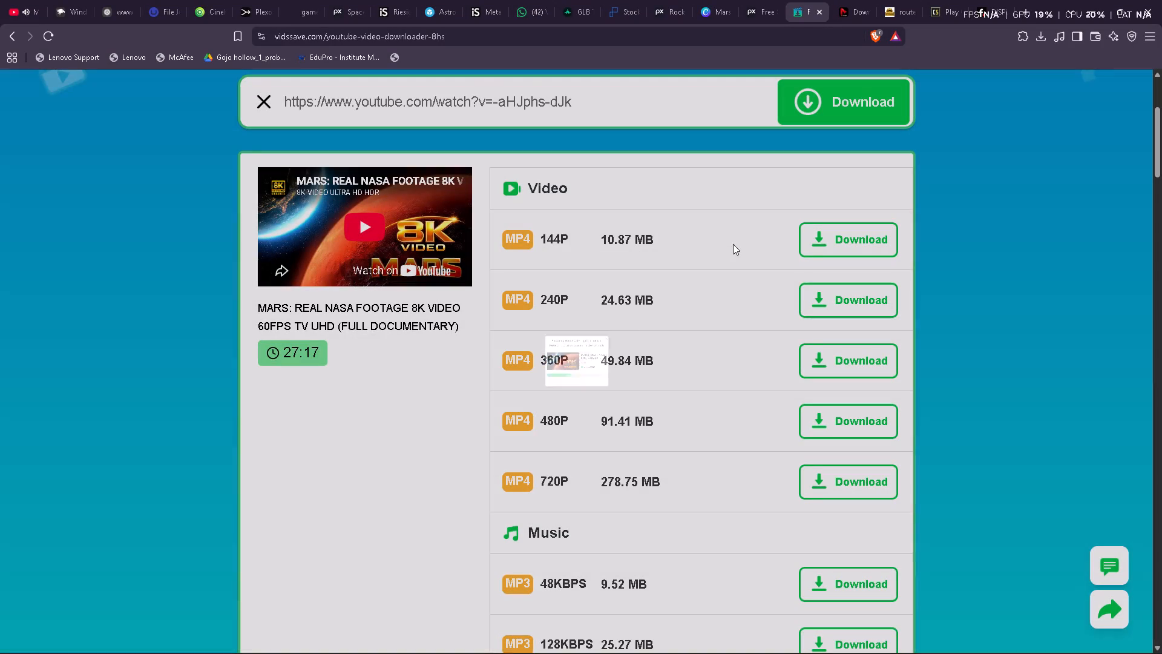
left_click(830, 488)
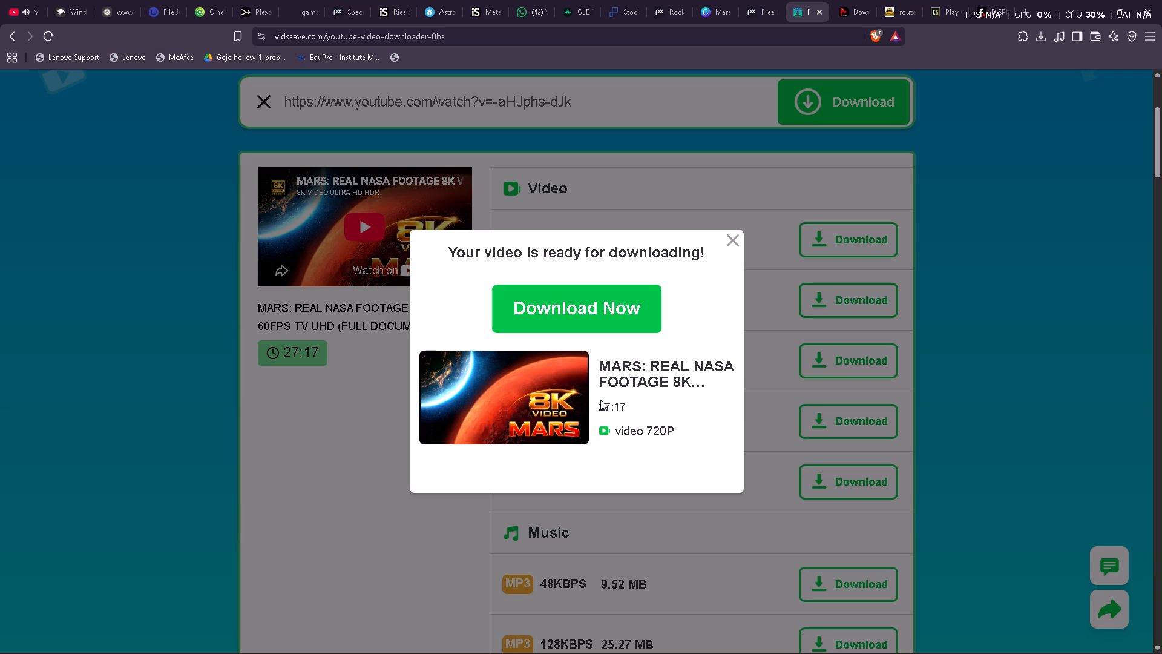
left_click(622, 301)
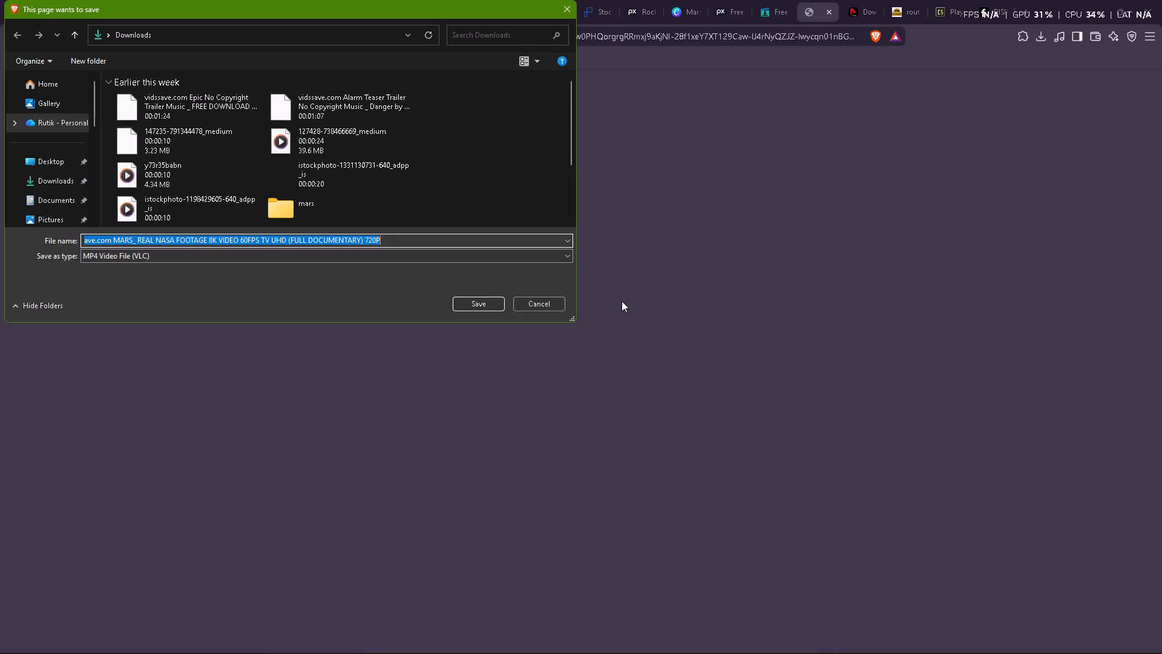
left_click(482, 311)
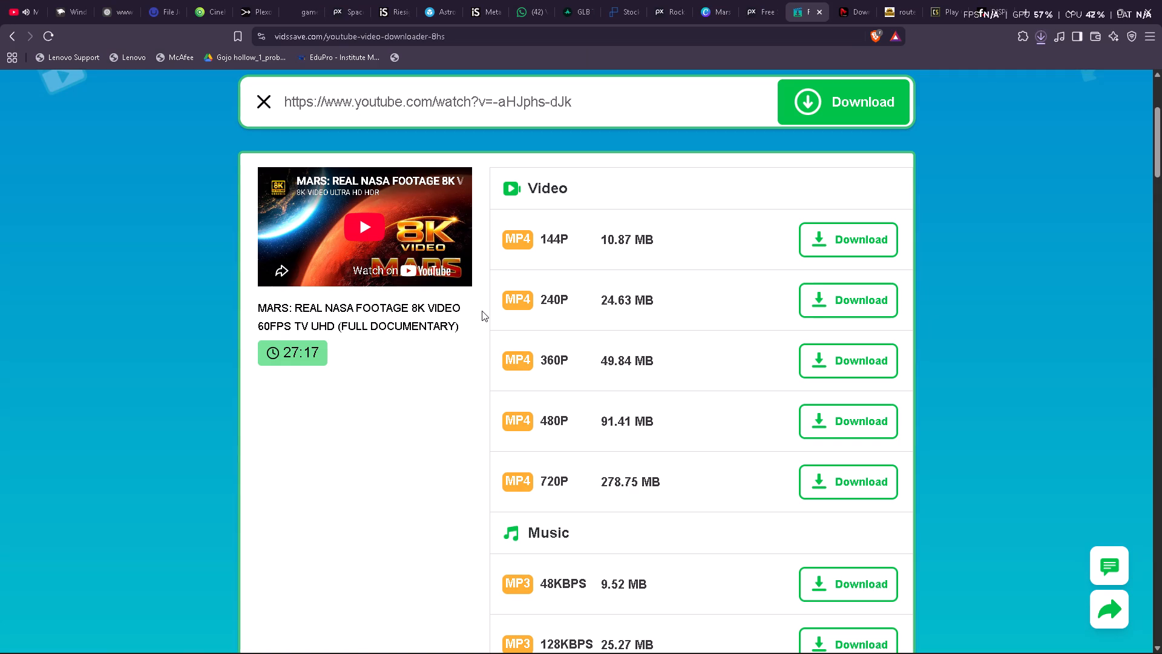
left_click(1039, 43)
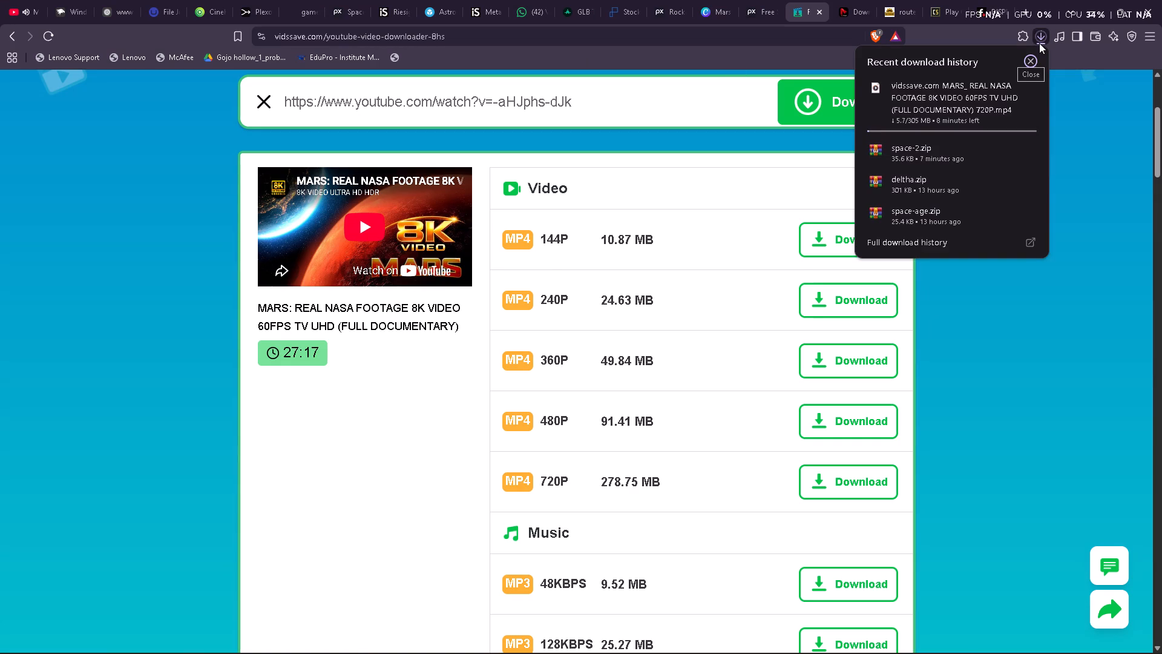
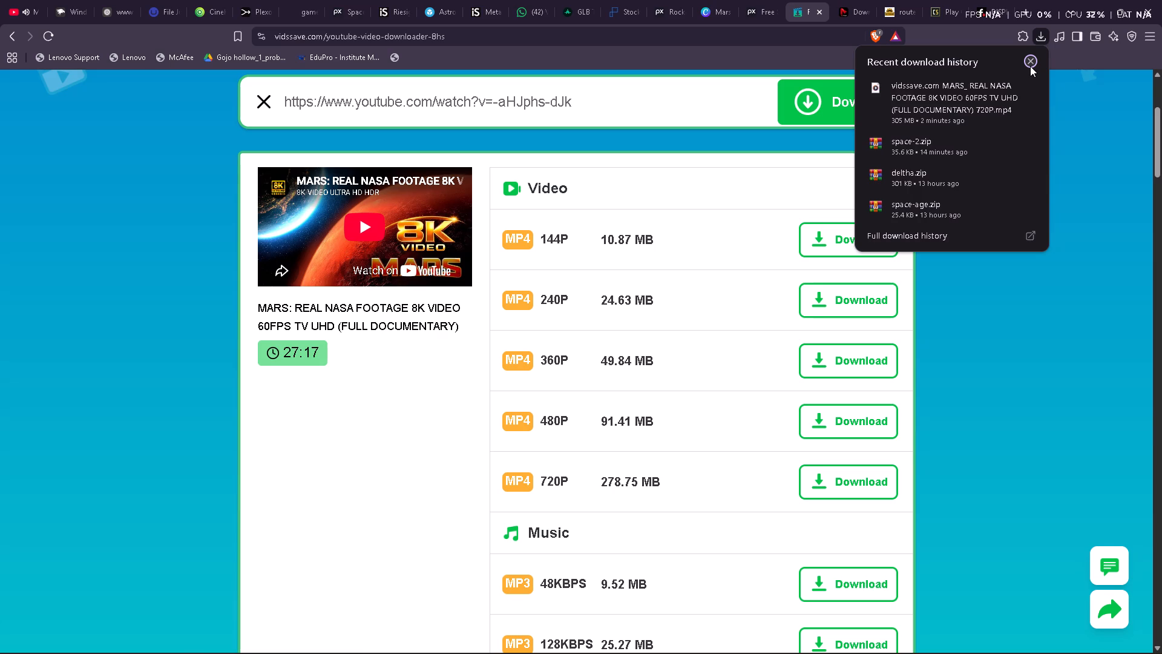
Minimize the browser window and dismiss the TranslucentTB fatal error dialog on the desktop.
left_click(1104, 16)
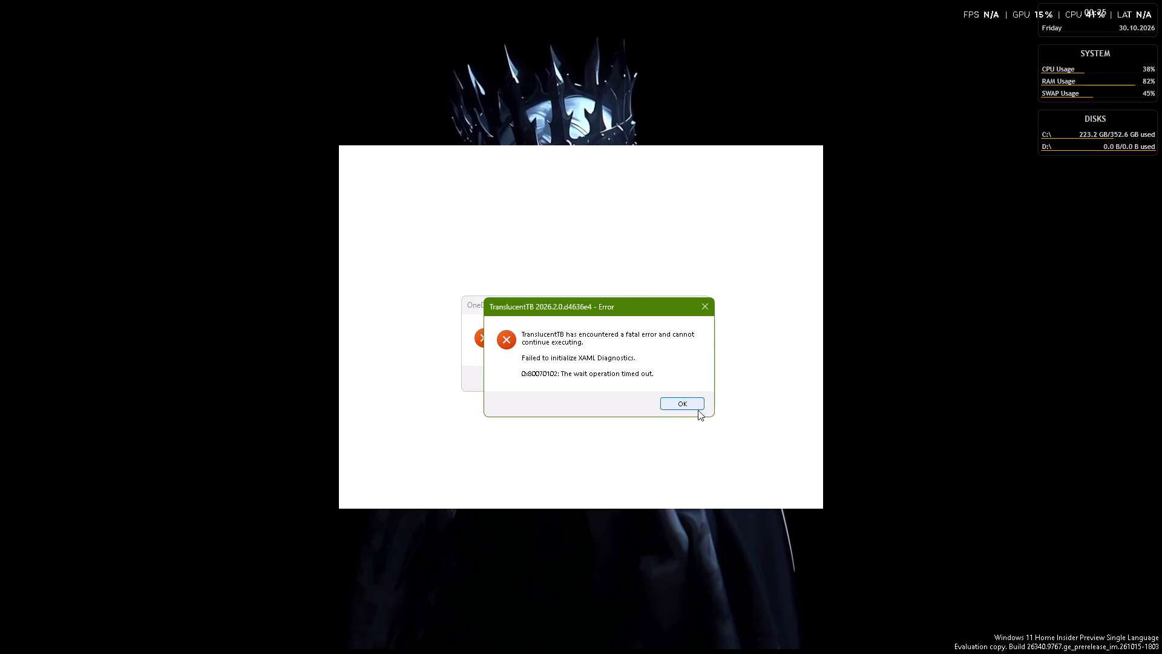
left_click(698, 410)
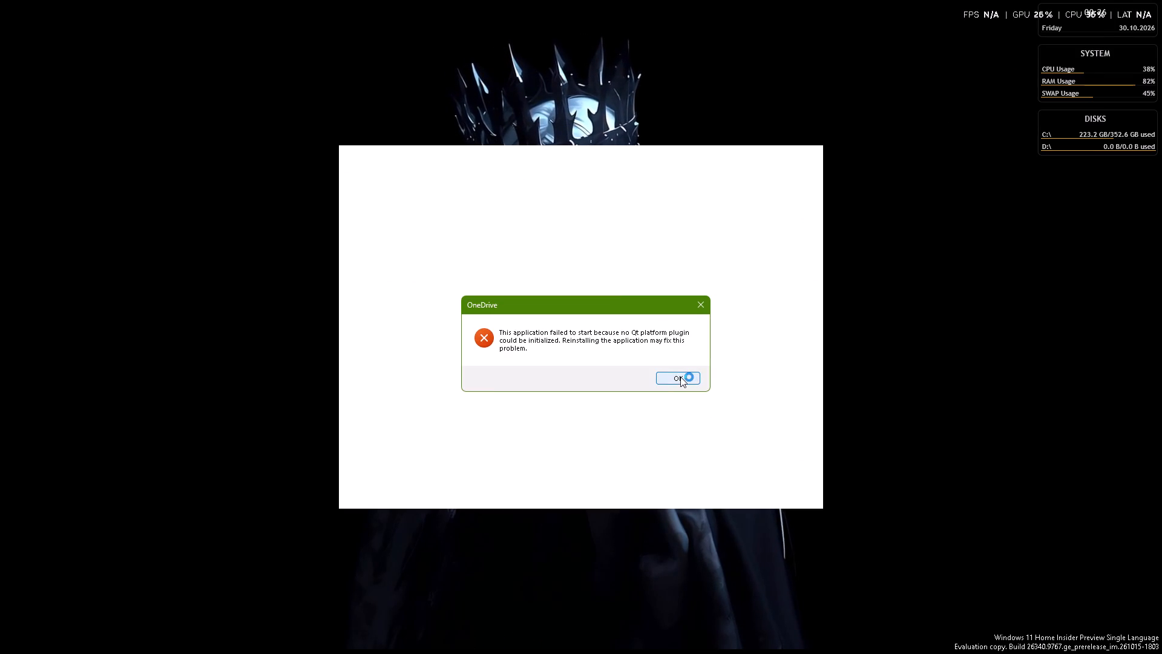
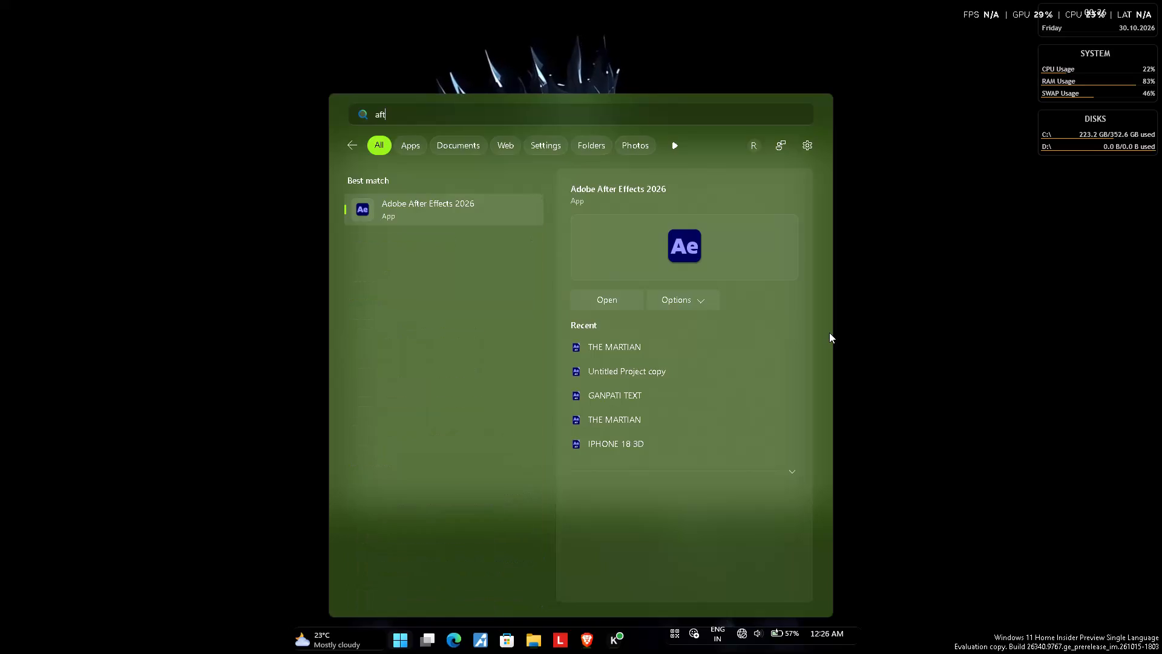
Launch Adobe After Effects 2026 from the system search results.
left_click(469, 219)
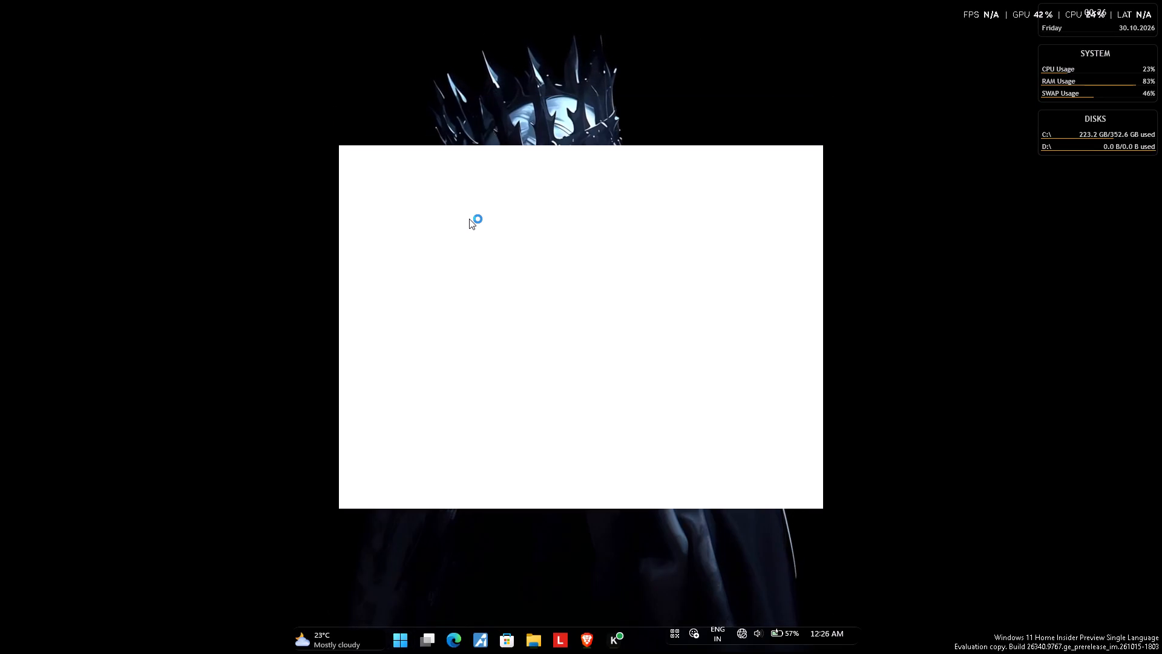
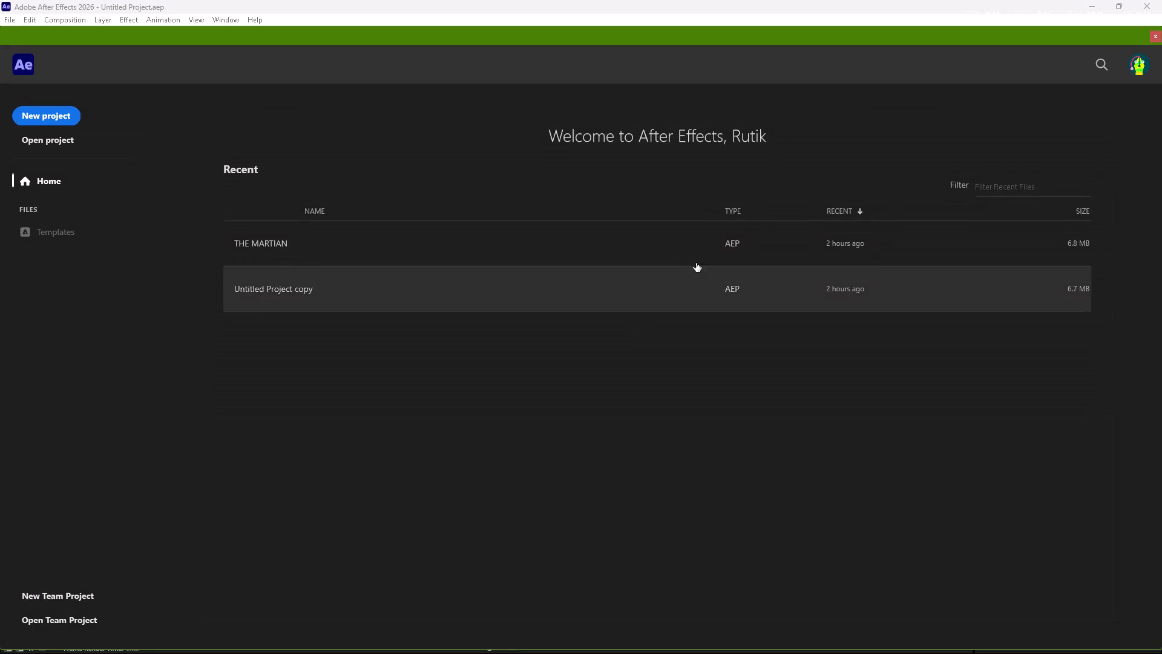
Open the recent project THE MARTIAN.
left_click(723, 245)
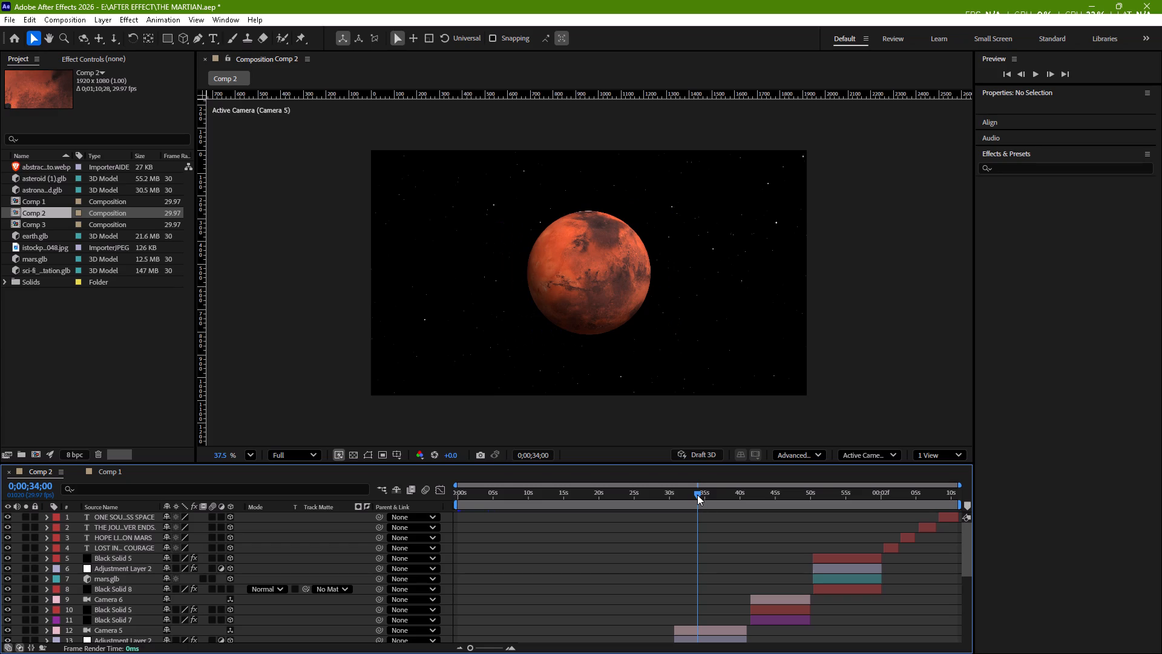
Look through Comp 2's scenes from the asteroid shot to the title "LOST IN MARS, FOUND IN COURAGE" and inspect that title.
left_click_drag(697, 495, 502, 514)
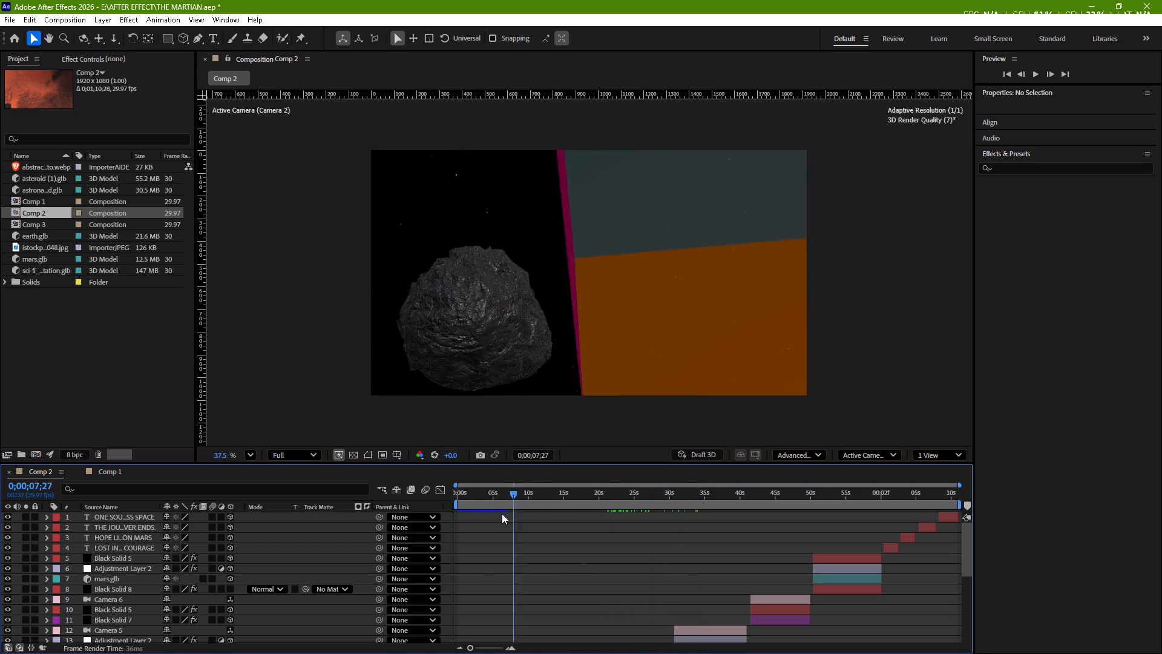
left_click_drag(502, 514, 594, 540)
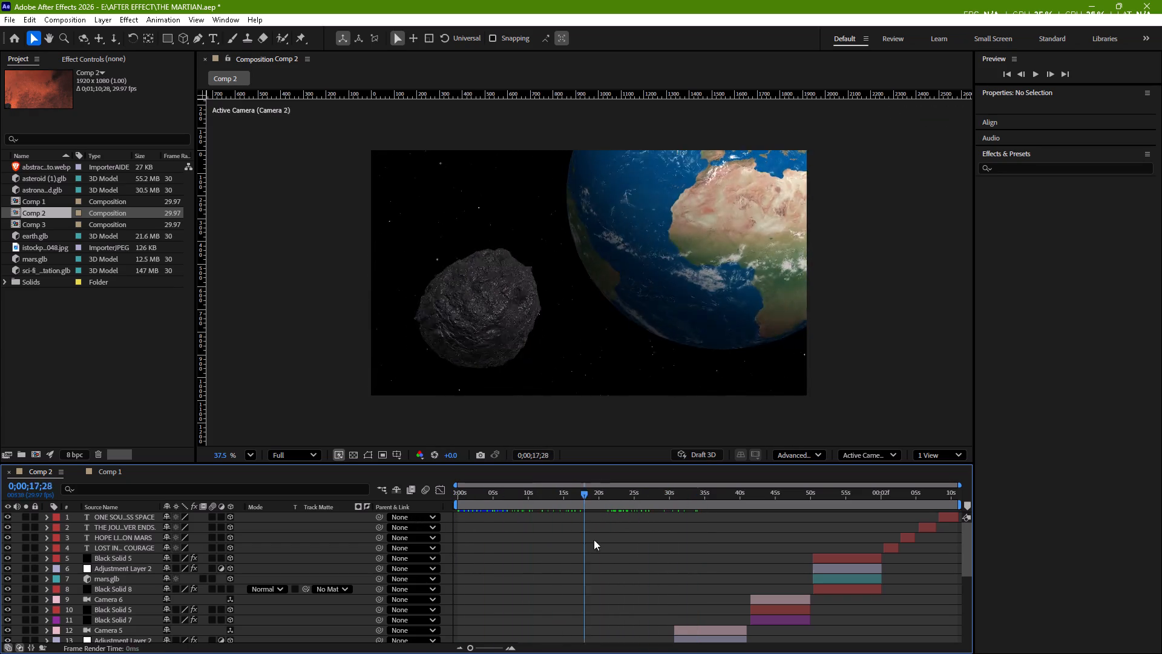
left_click_drag(594, 540, 826, 539)
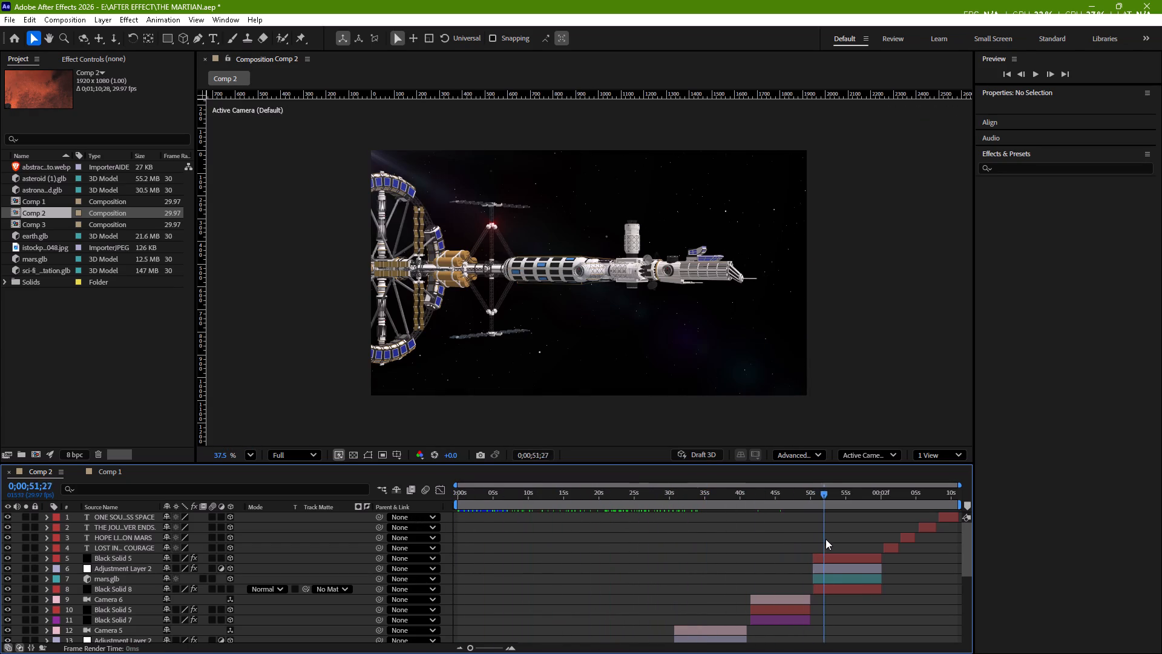
left_click_drag(826, 539, 889, 533)
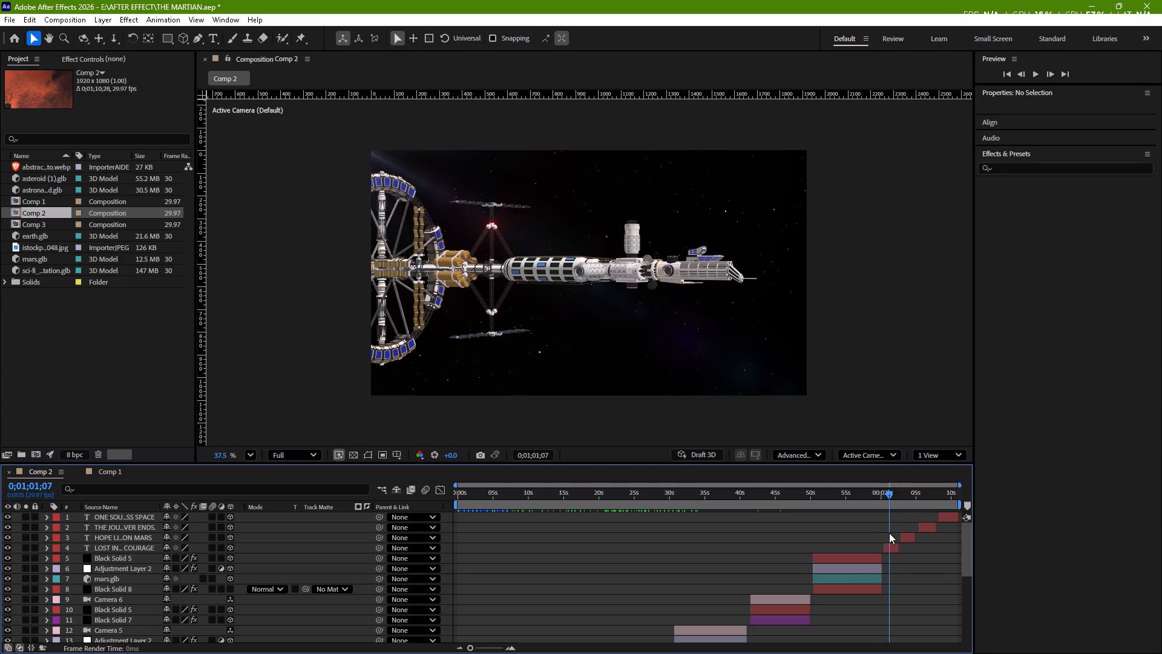
left_click_drag(889, 533, 890, 537)
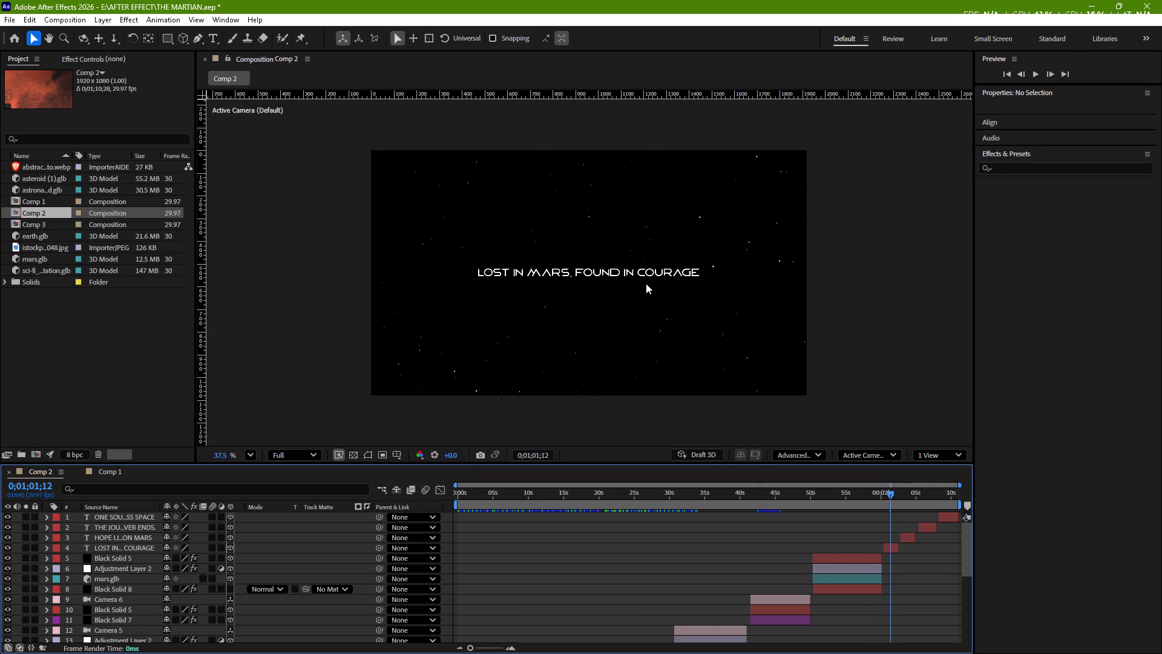
scroll(646, 283, "up", 4)
scroll(646, 283, "up", 1, "ctrl")
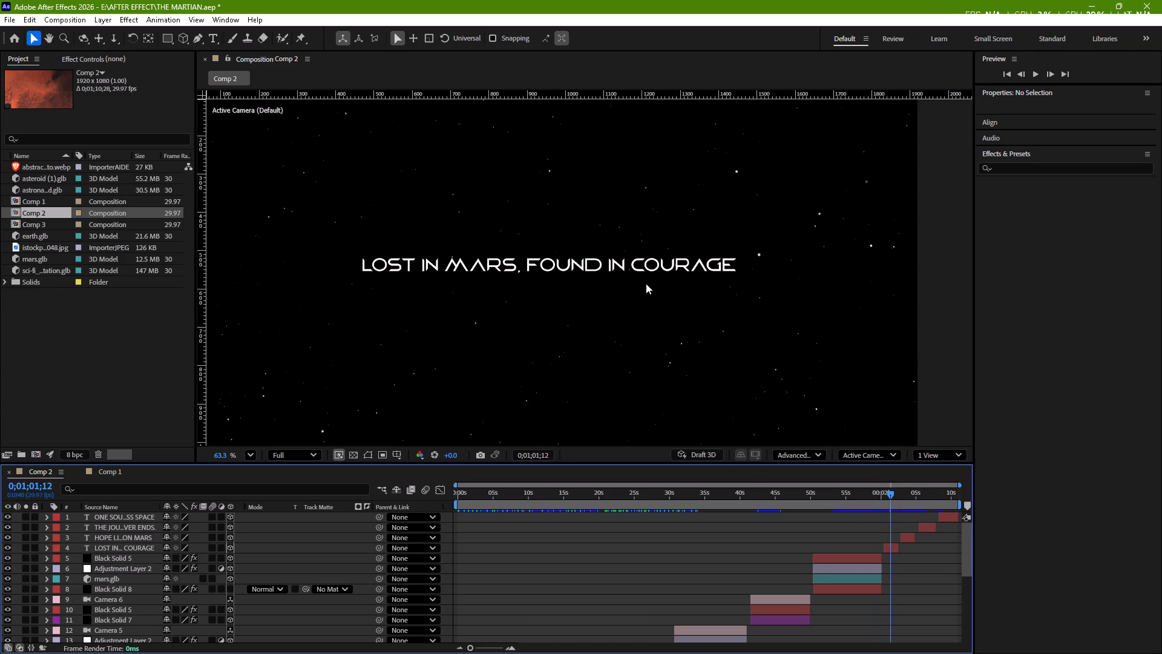
scroll(646, 283, "up", 2, "ctrl")
scroll(646, 283, "down", 1, "ctrl")
scroll(646, 283, "up", 1, "ctrl")
scroll(646, 283, "down", 1, "ctrl")
scroll(646, 283, "up", 1, "ctrl")
scroll(646, 283, "down", 1, "ctrl")
scroll(646, 283, "up", 1, "ctrl")
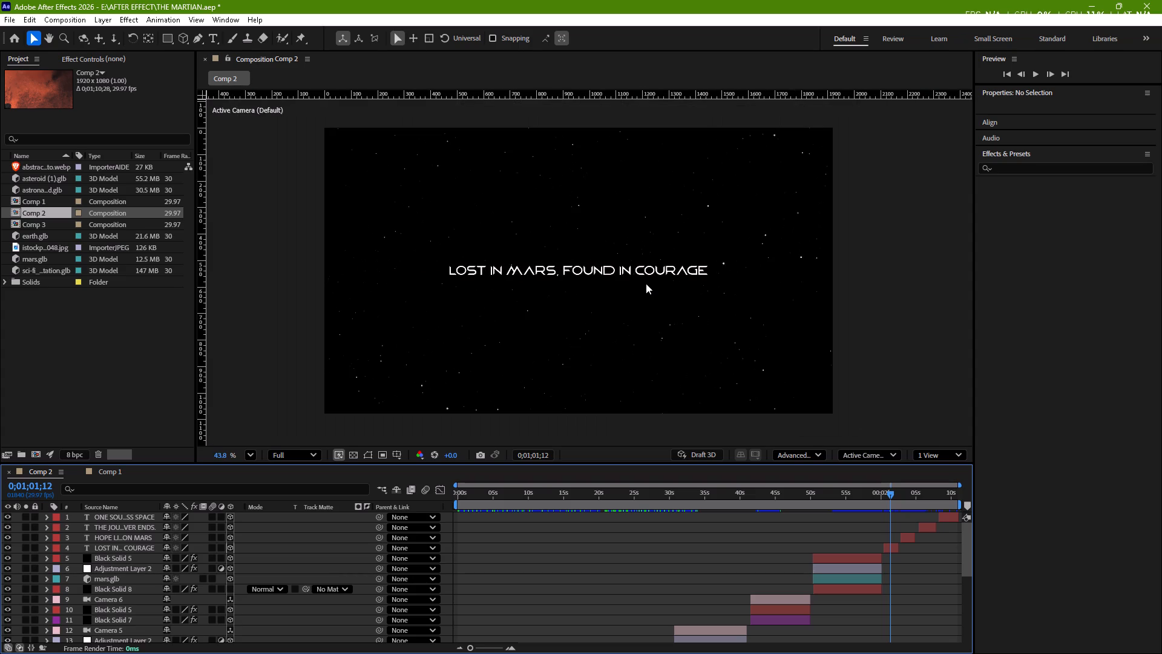
scroll(646, 283, "up", 1, "ctrl")
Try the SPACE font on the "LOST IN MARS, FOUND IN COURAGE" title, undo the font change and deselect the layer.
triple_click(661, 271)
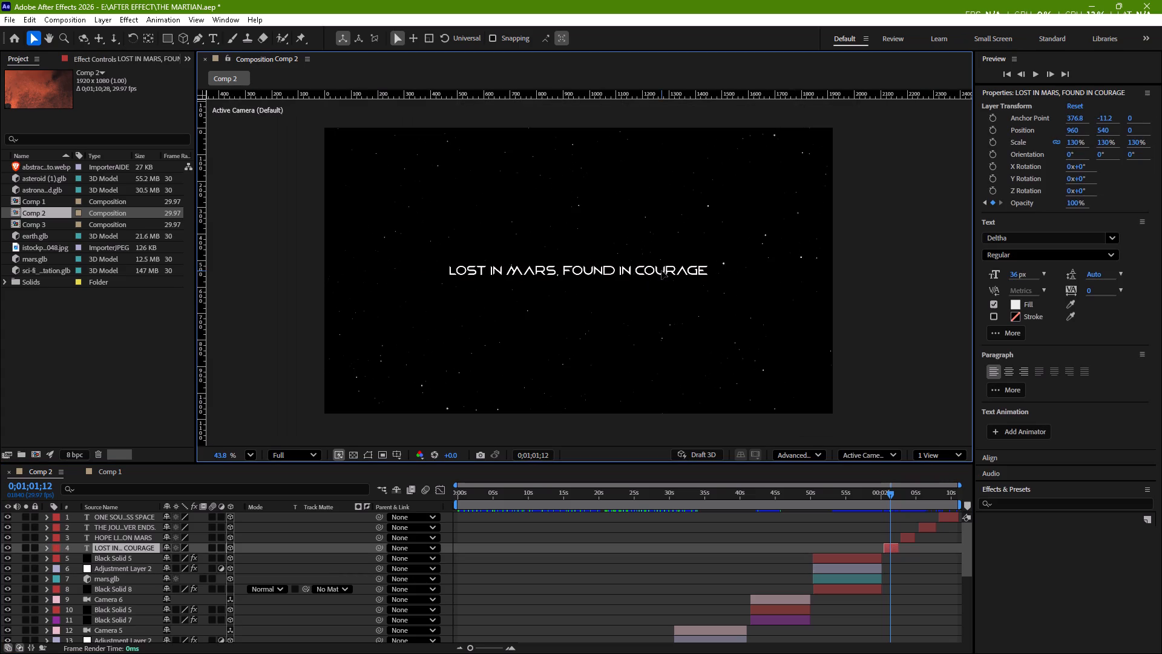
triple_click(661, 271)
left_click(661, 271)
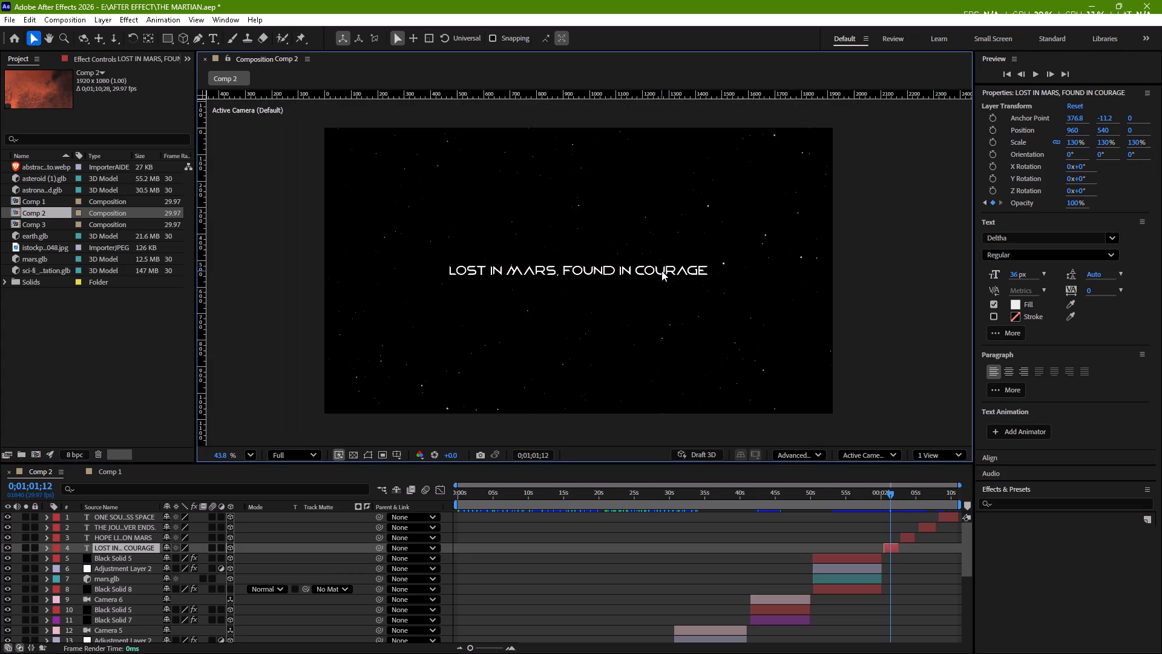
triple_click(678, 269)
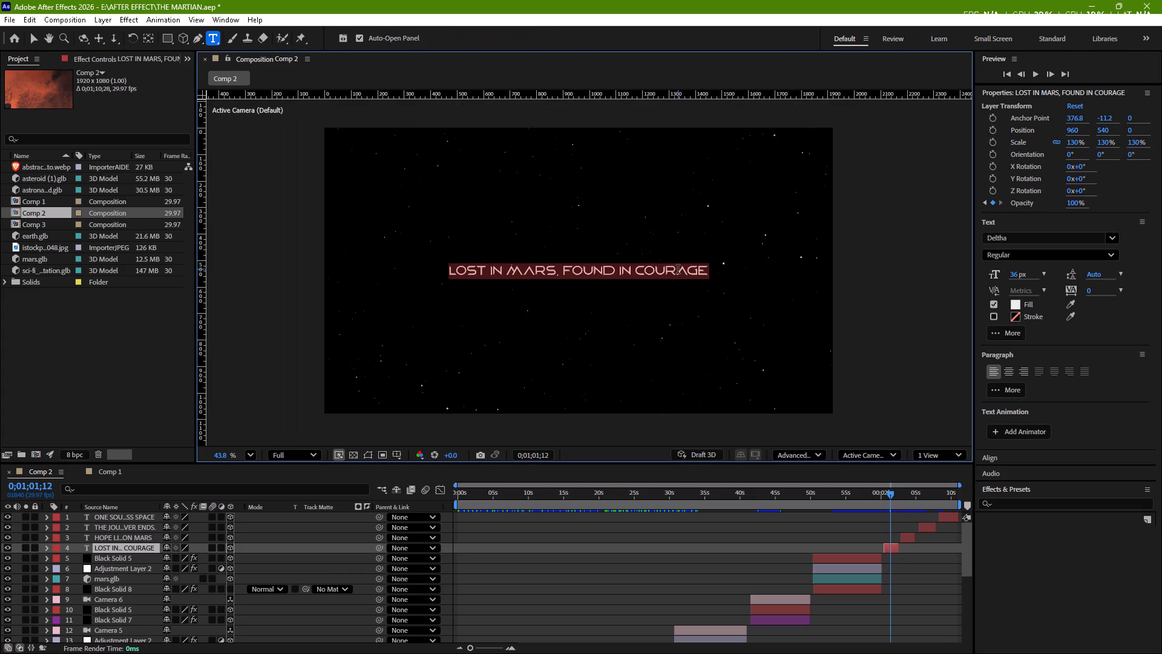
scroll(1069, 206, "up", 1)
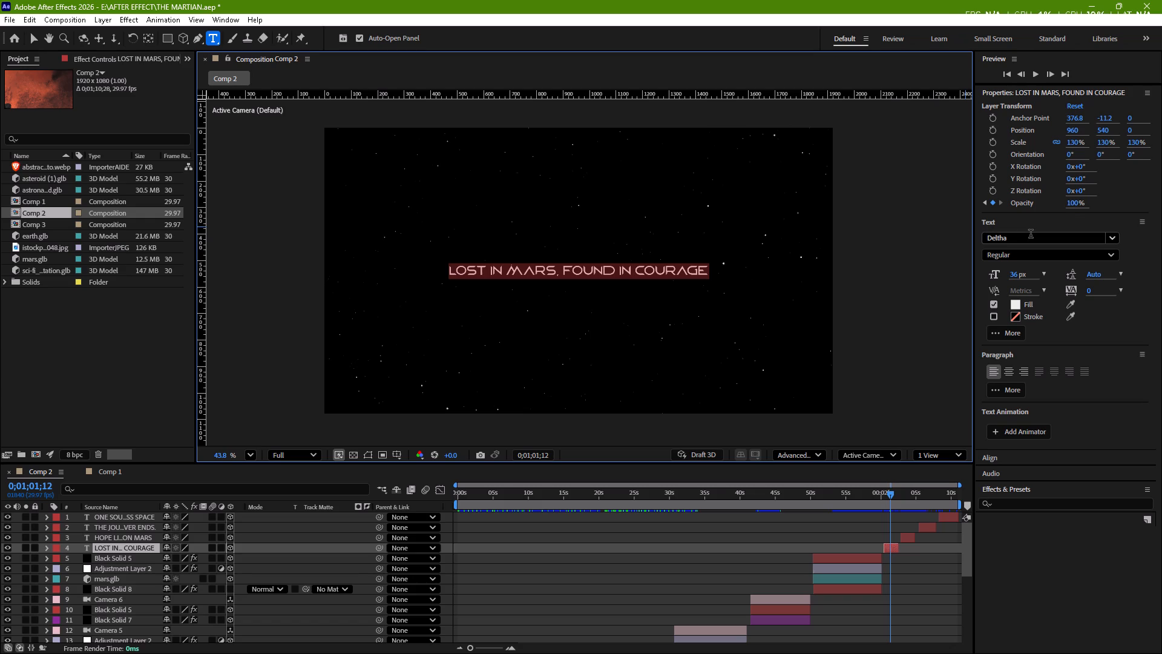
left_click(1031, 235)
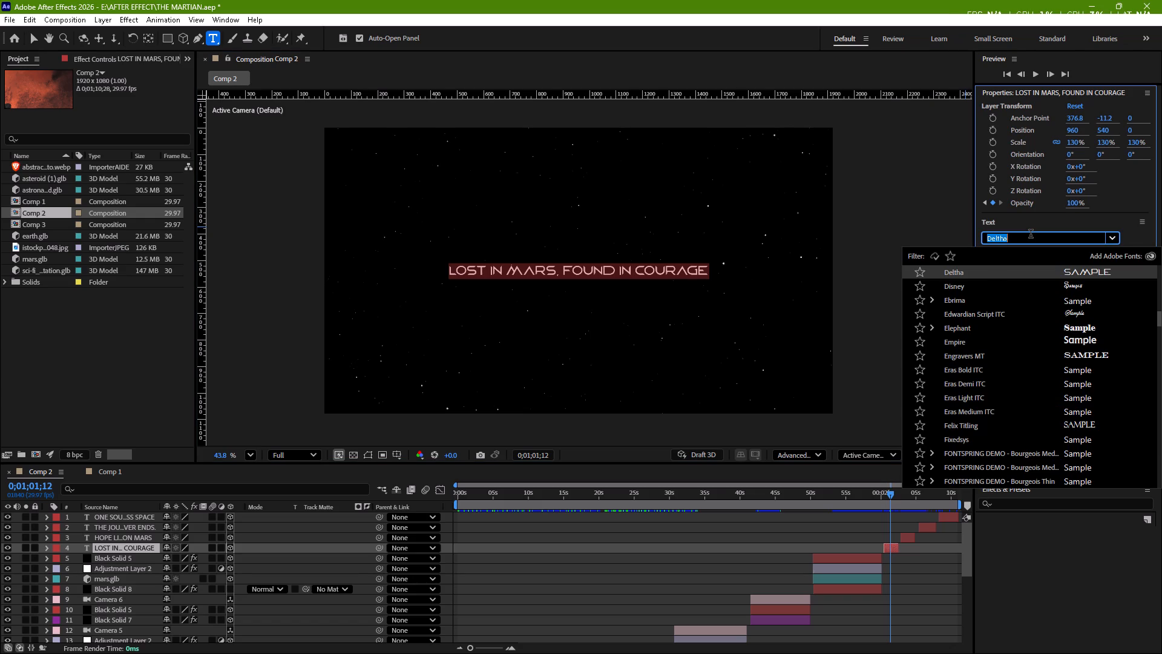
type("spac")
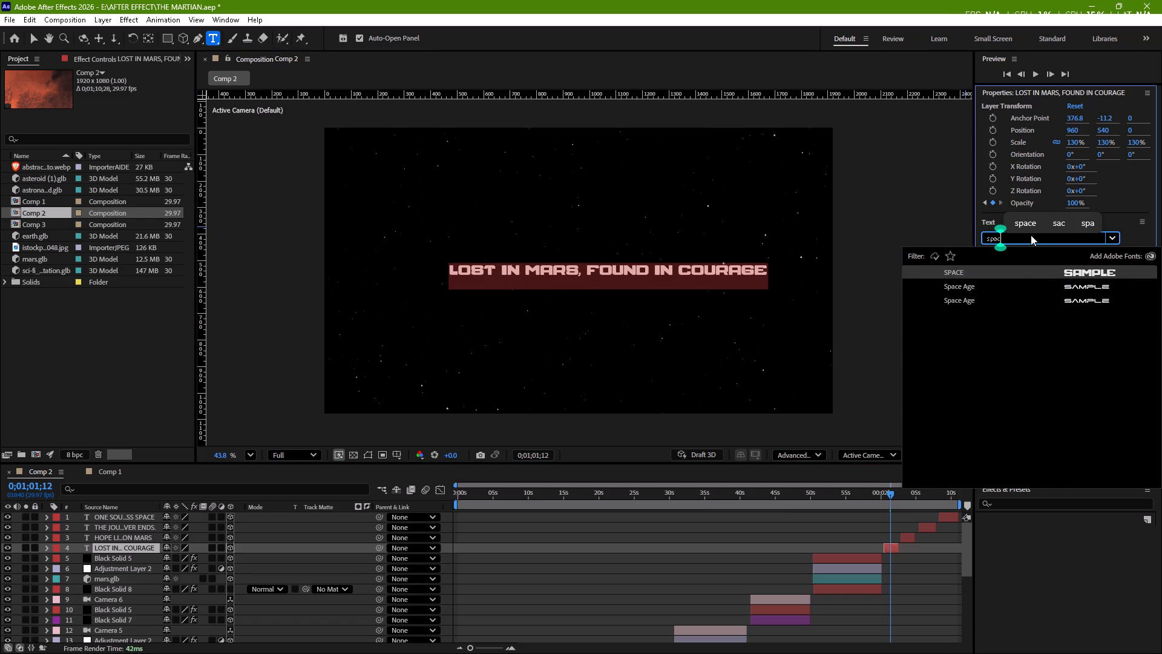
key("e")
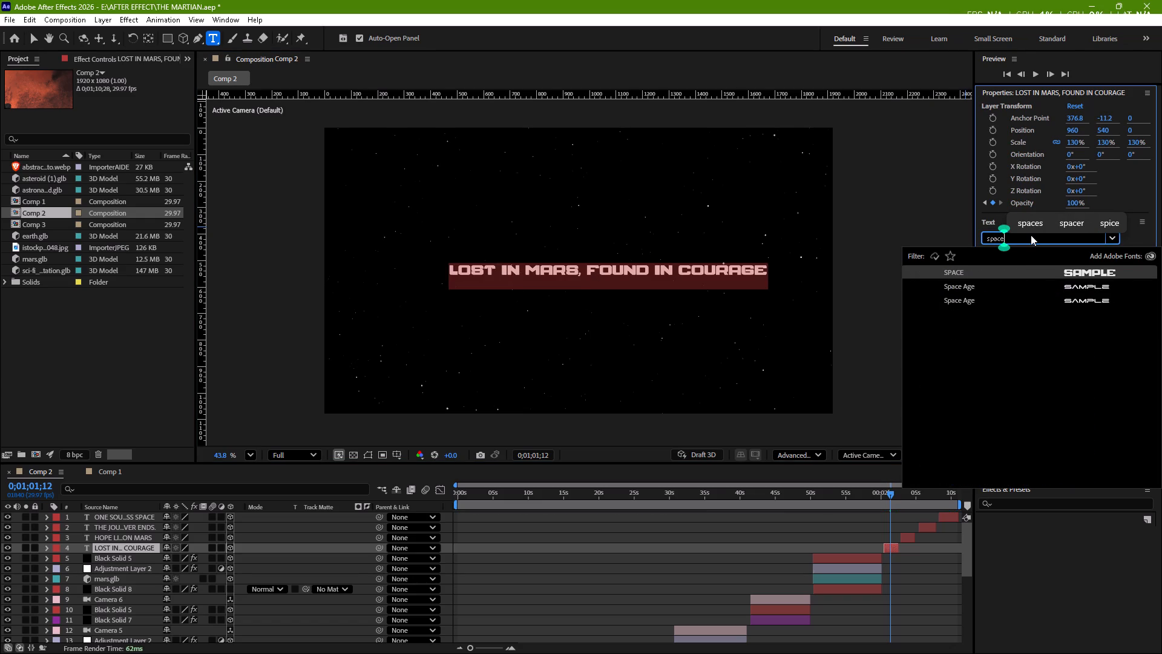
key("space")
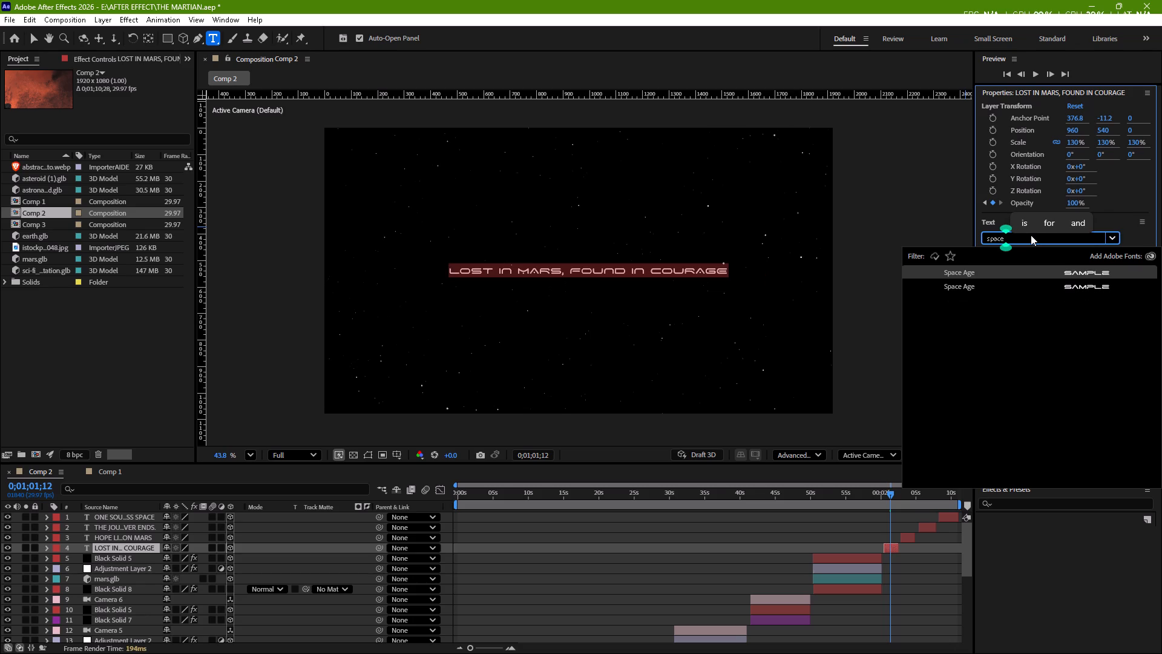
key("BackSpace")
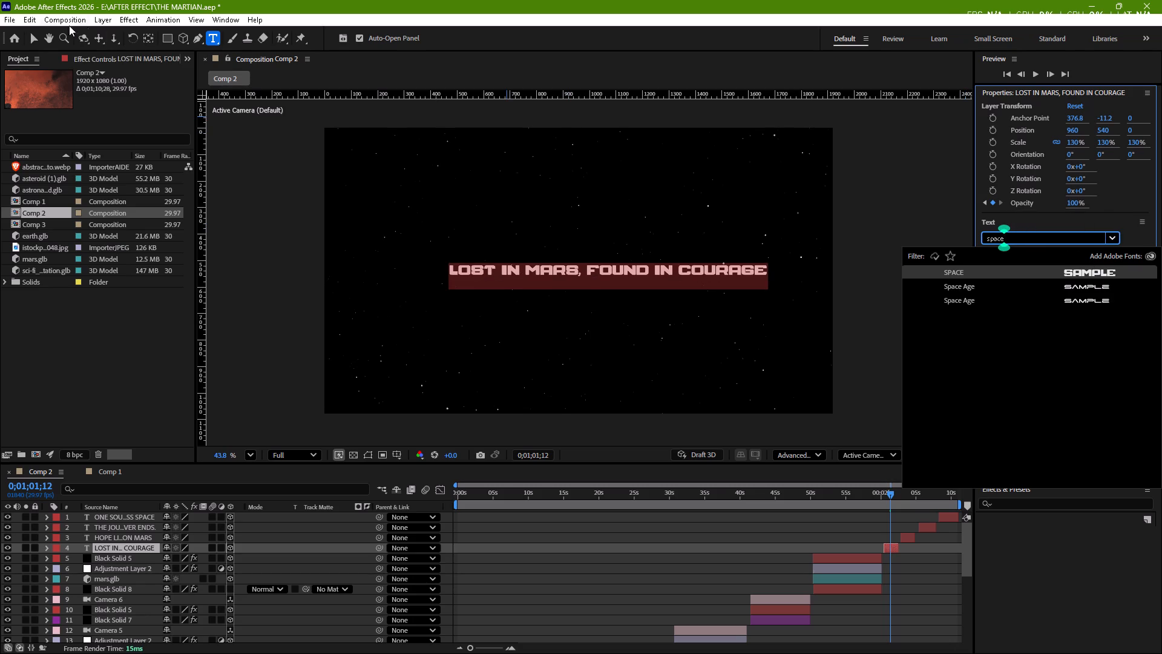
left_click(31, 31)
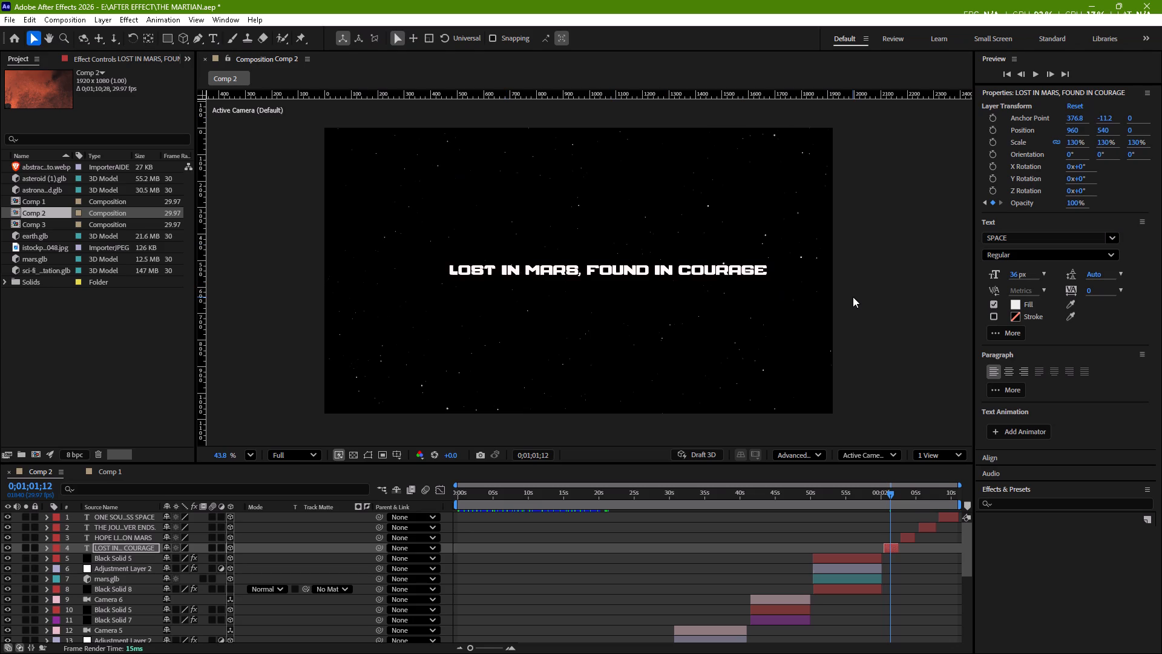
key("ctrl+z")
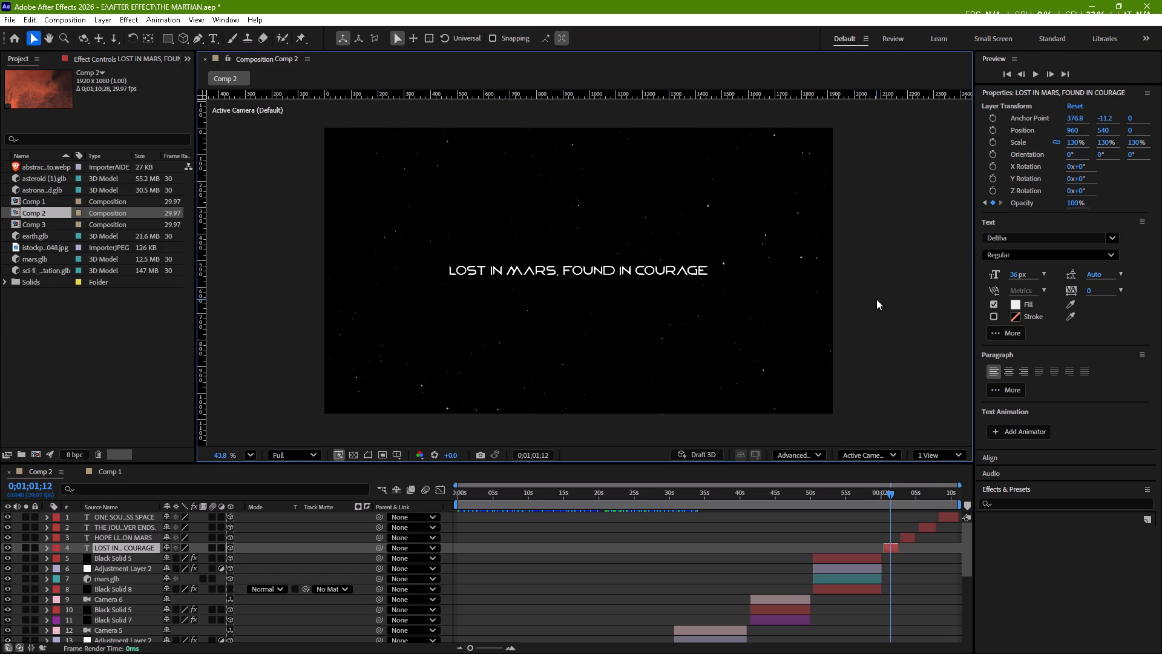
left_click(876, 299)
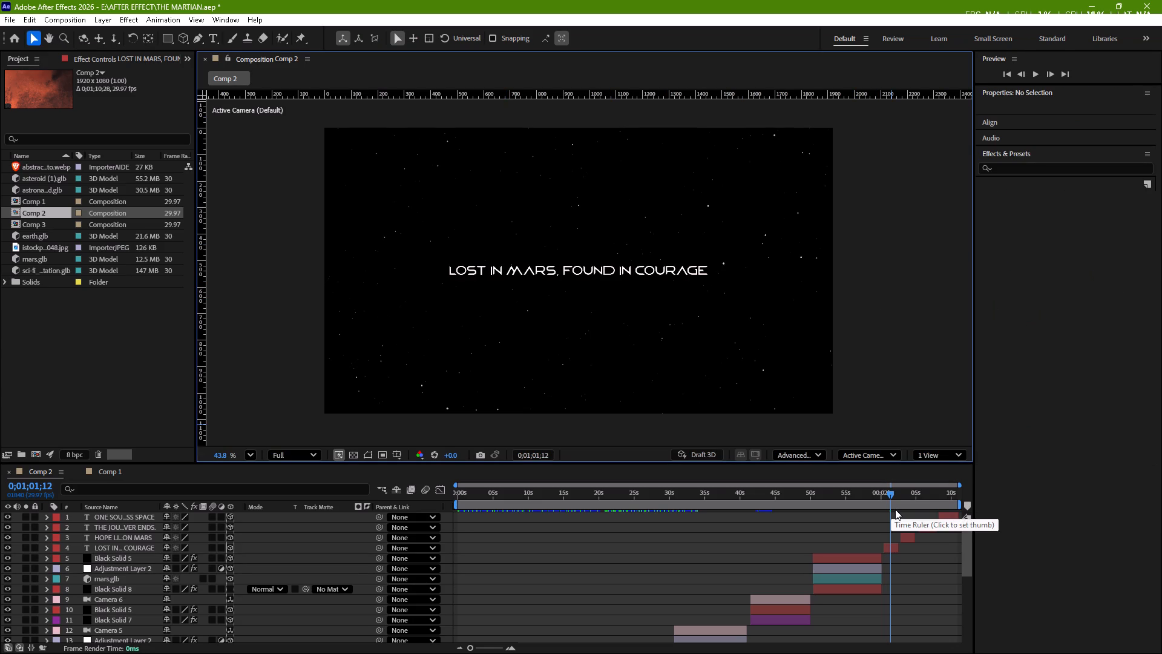
Review the closing titles through the end of Comp 2 and set the composition's duration to 0;01;20;28.
left_click_drag(889, 492, 953, 491)
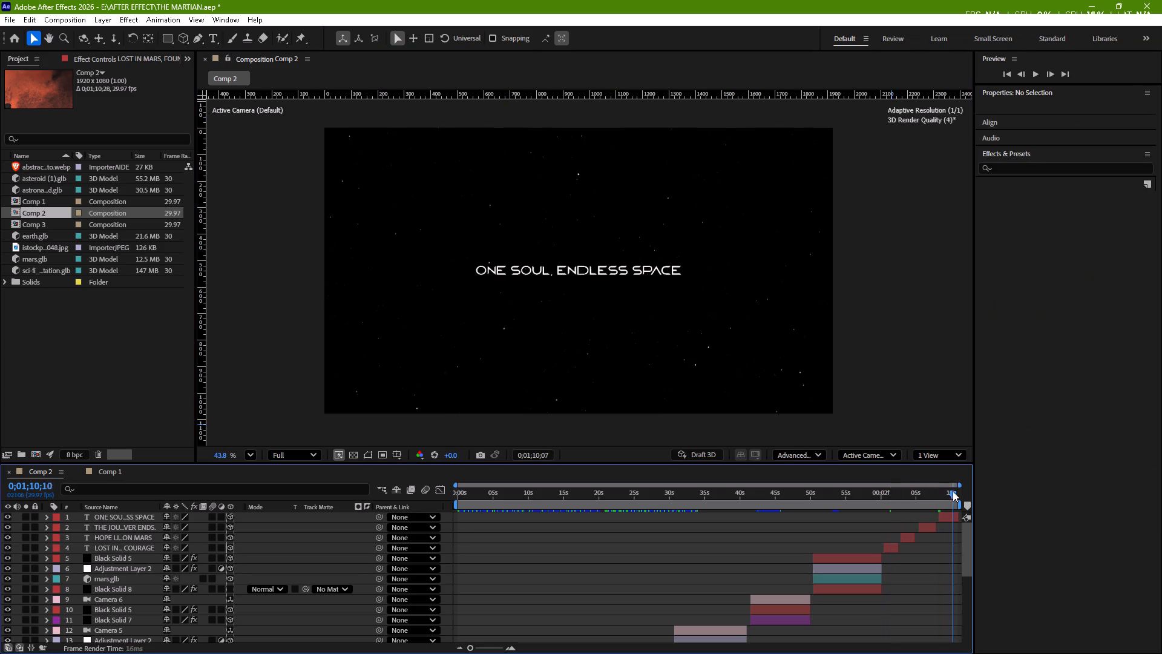
left_click_drag(953, 491, 797, 506)
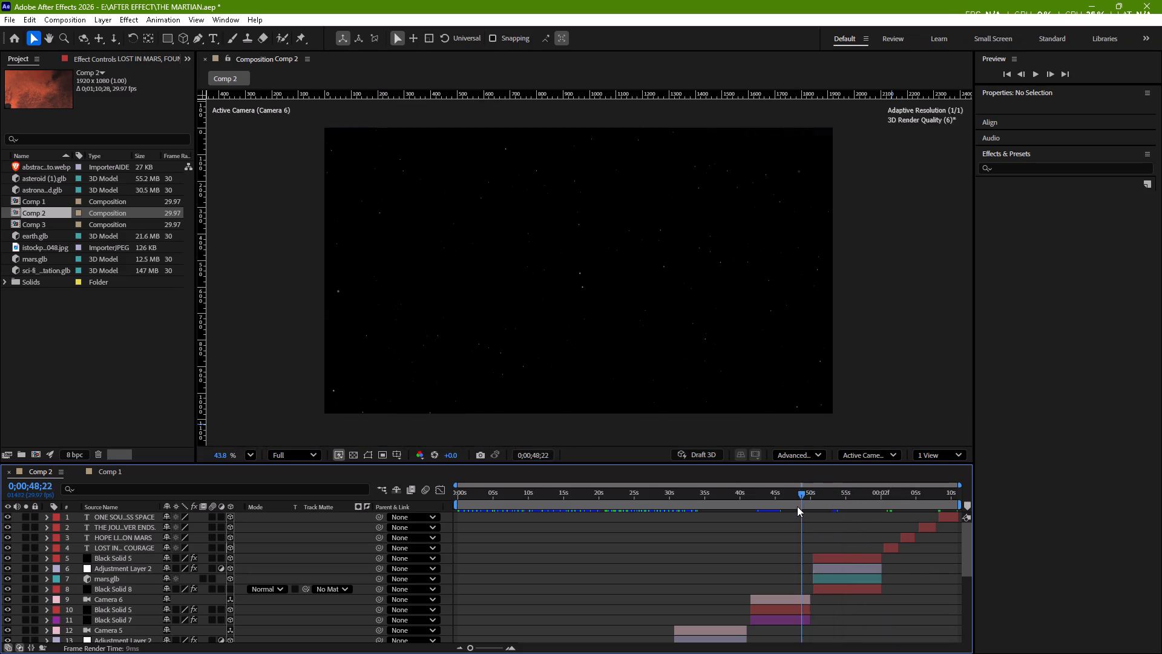
left_click_drag(797, 506, 976, 499)
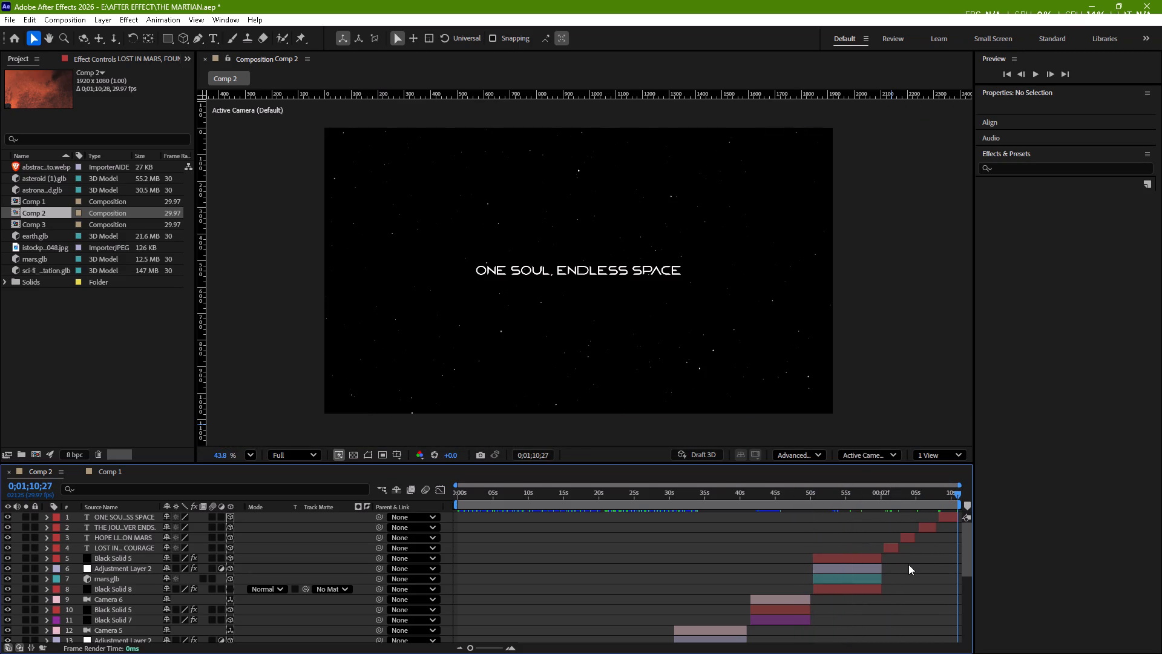
key("ctrl+k")
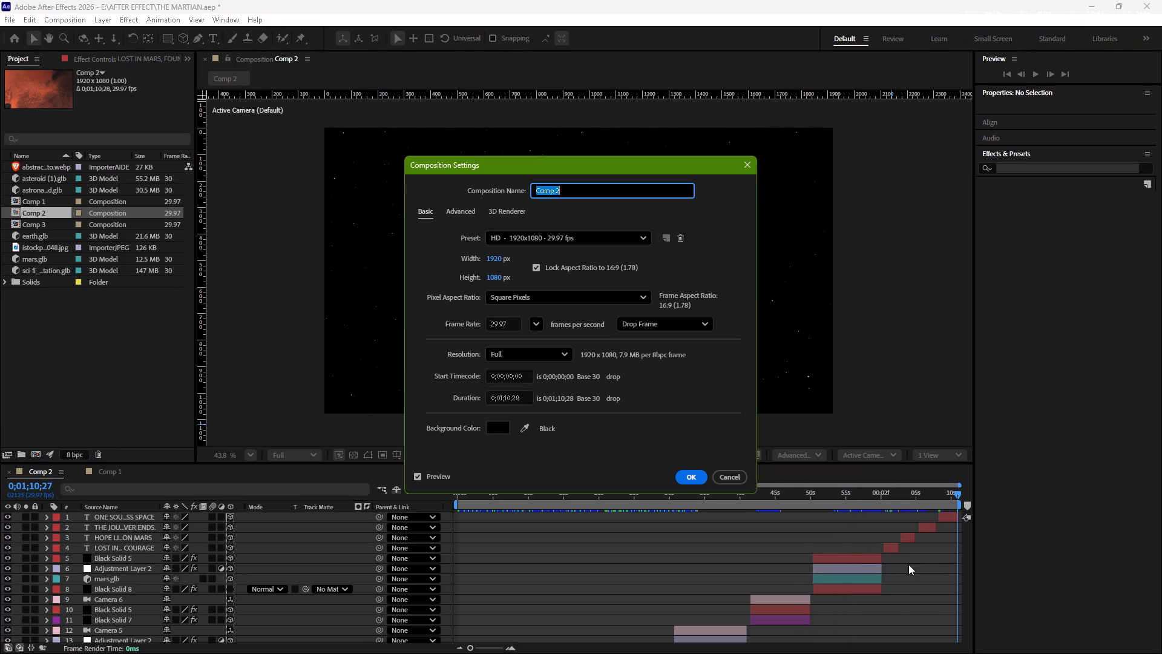
left_click(510, 398)
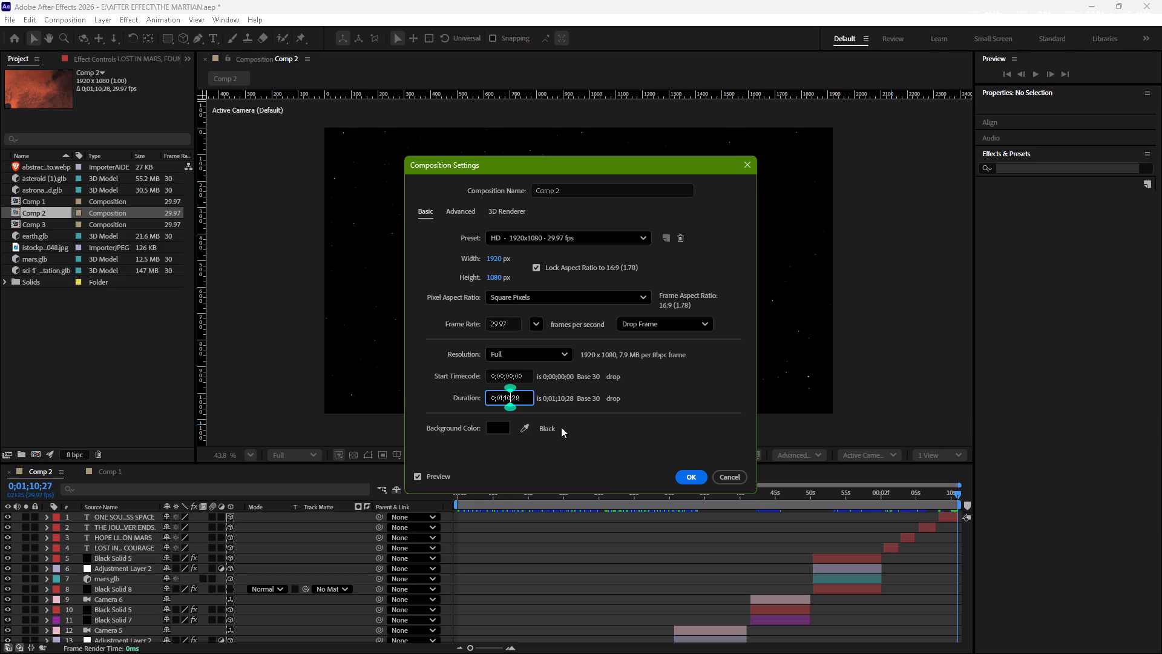
key("BackSpace")
key("BackSpace")
type("20")
left_click(693, 472)
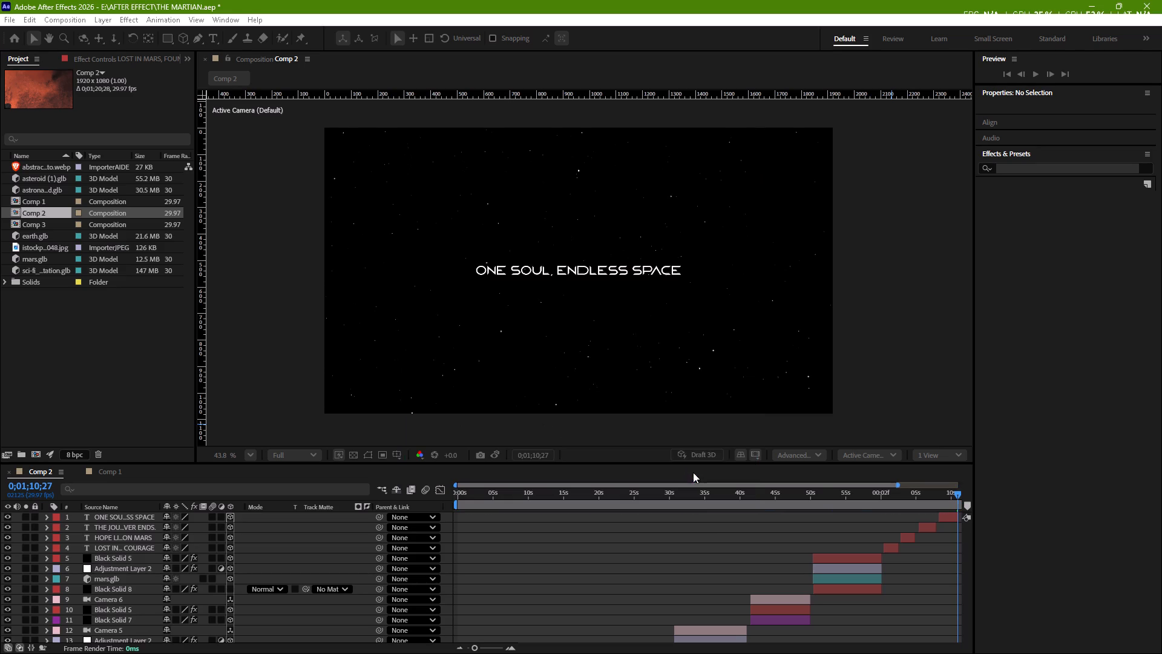
Extend the bottom istockphoto background image layer to the new end of Comp 2.
scroll(803, 535, "left", 3)
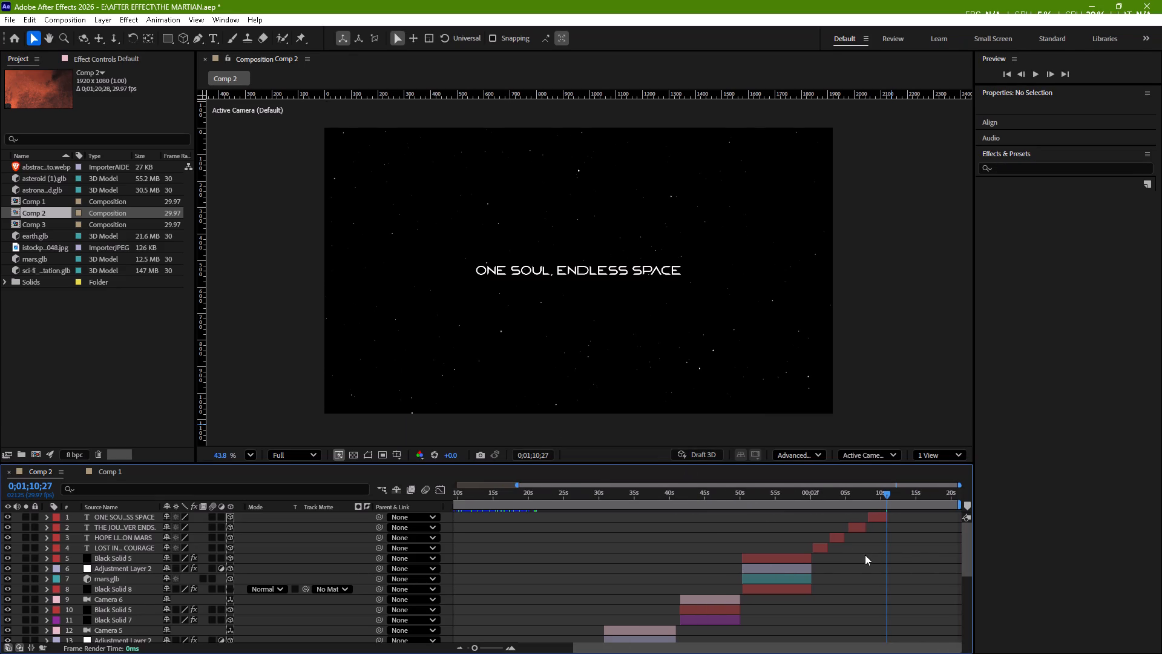
scroll(865, 555, "down", 6)
left_click_drag(885, 638, 976, 630)
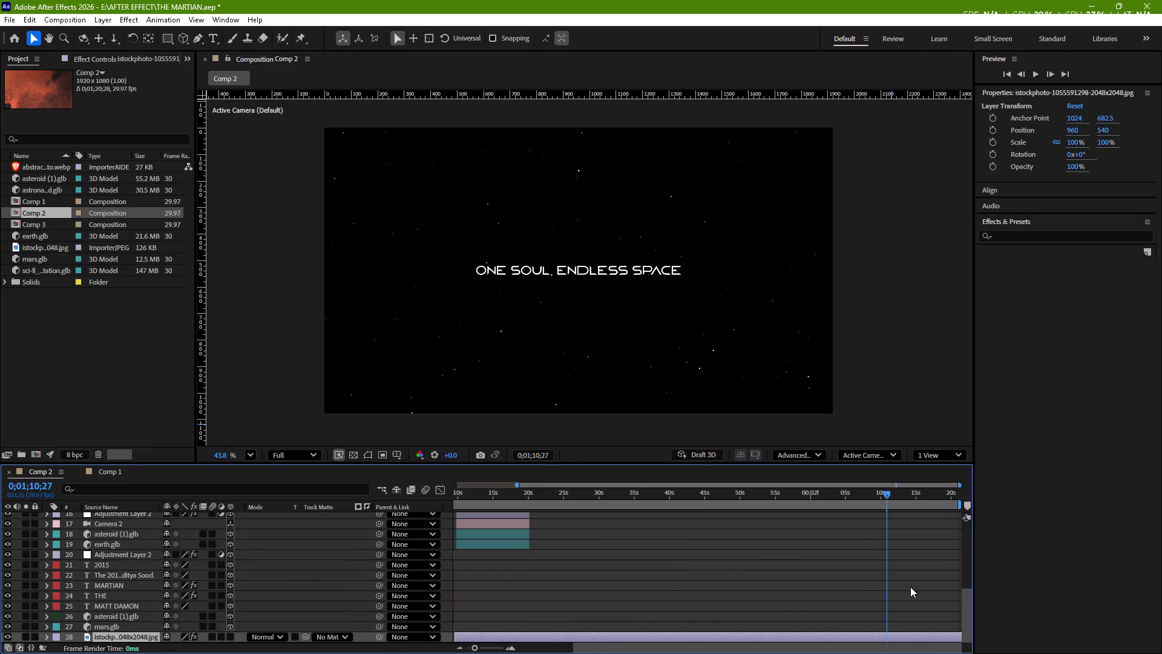
Preview the extended section after the last title, starting from 0;01;12;05.
scroll(910, 587, "up", 6)
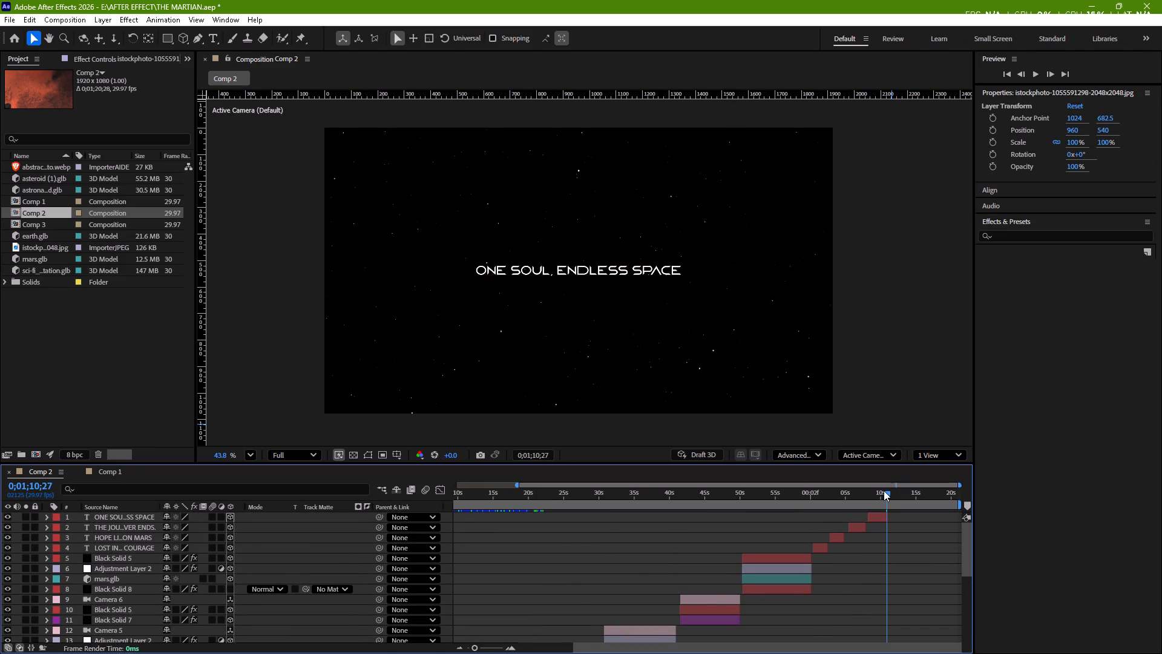
left_click_drag(884, 490, 893, 490)
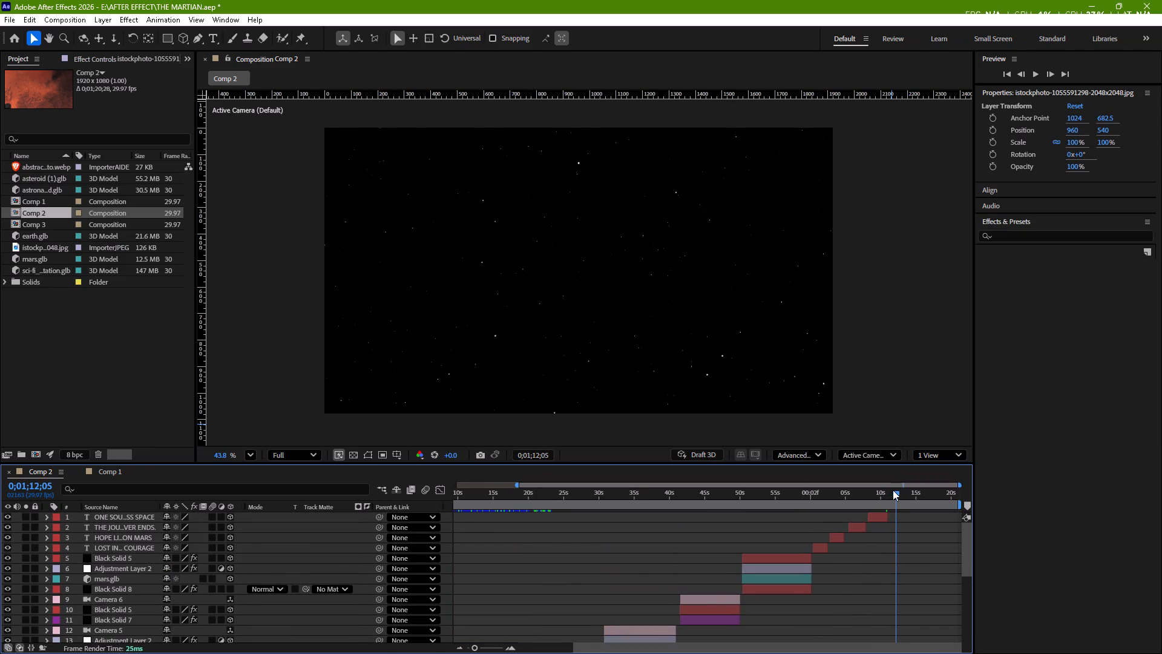
key("space")
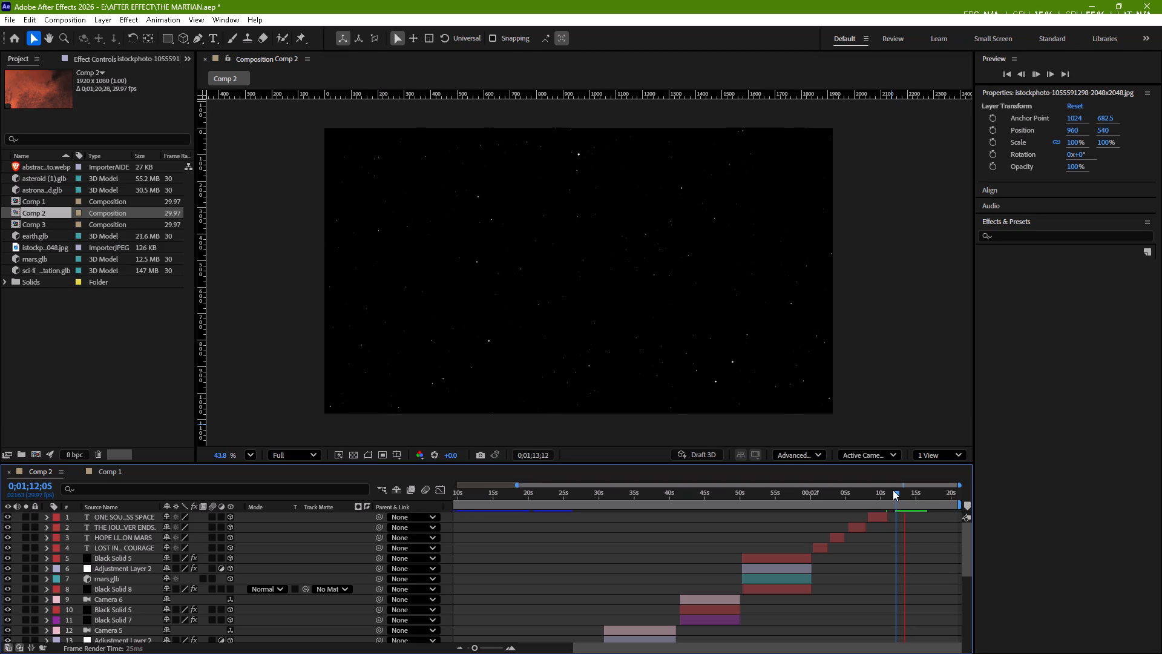
key("space")
scroll(898, 526, "up", 3)
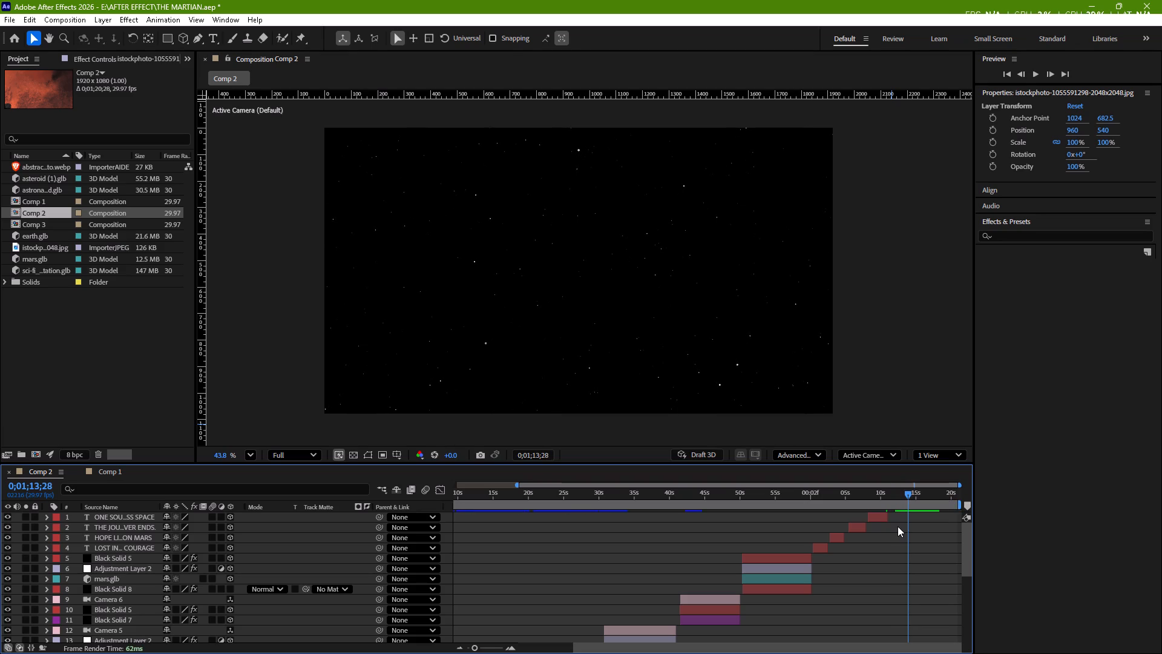
scroll(898, 526, "up", 3)
Add a new 1920 x 1080 black solid layer to Comp 2 with the current time at 0;01;11;17.
left_click_drag(907, 496, 894, 503)
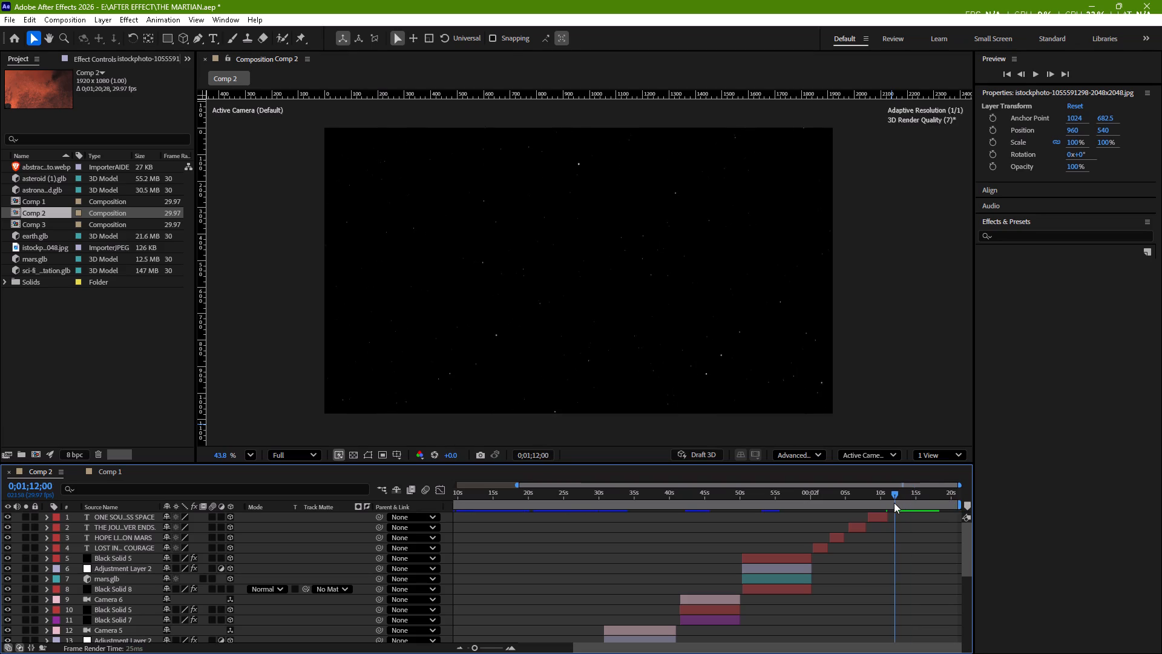
left_click_drag(894, 503, 891, 504)
scroll(881, 561, "up", 3)
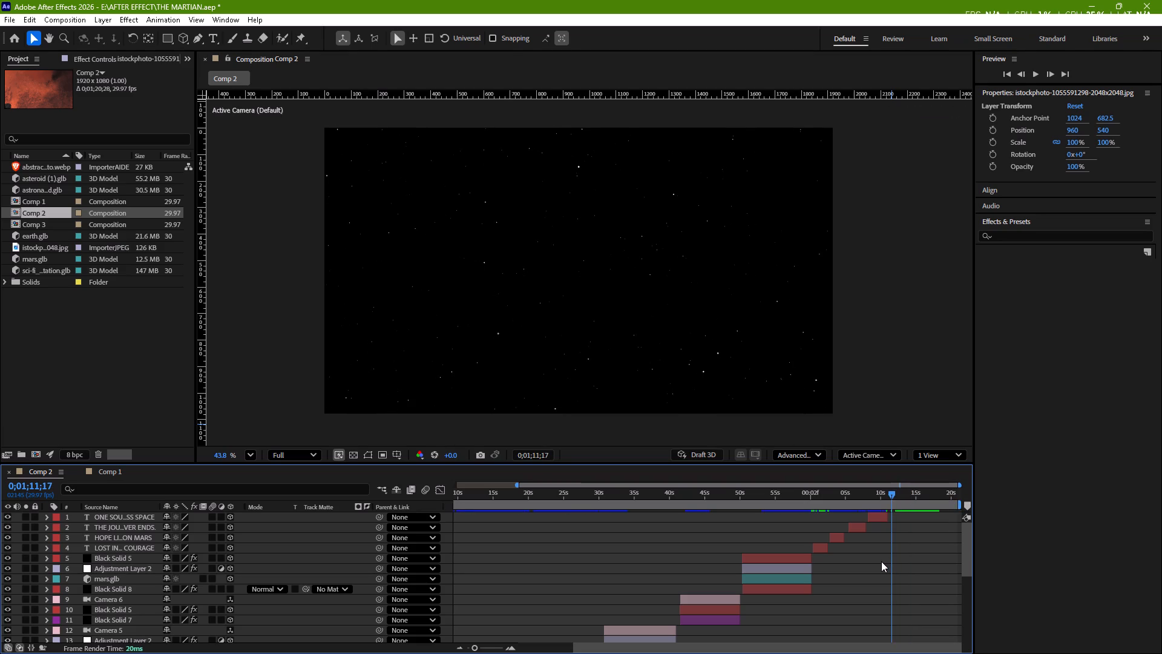
right_click(321, 521)
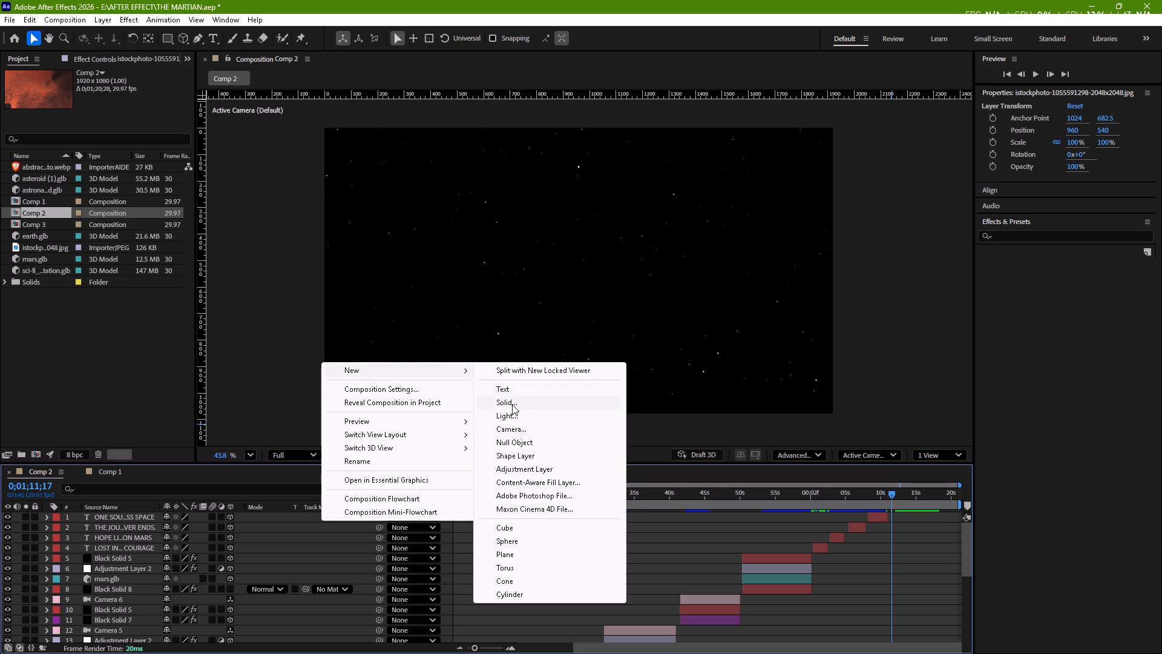
left_click(512, 405)
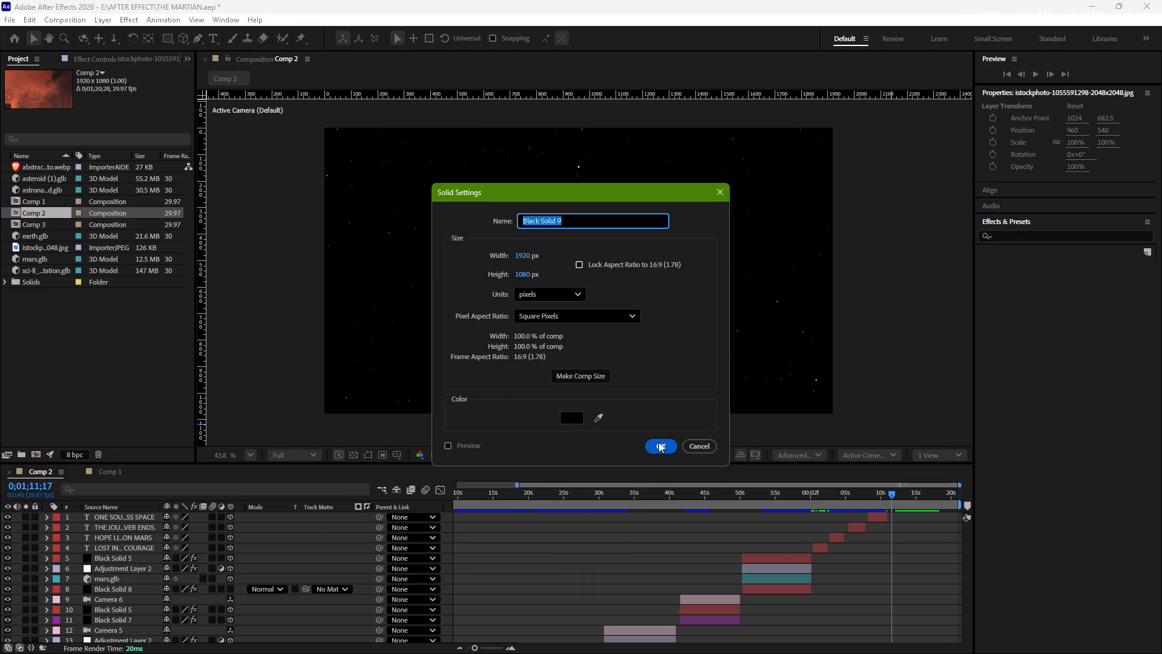
left_click(658, 442)
scroll(664, 511, "down", 4)
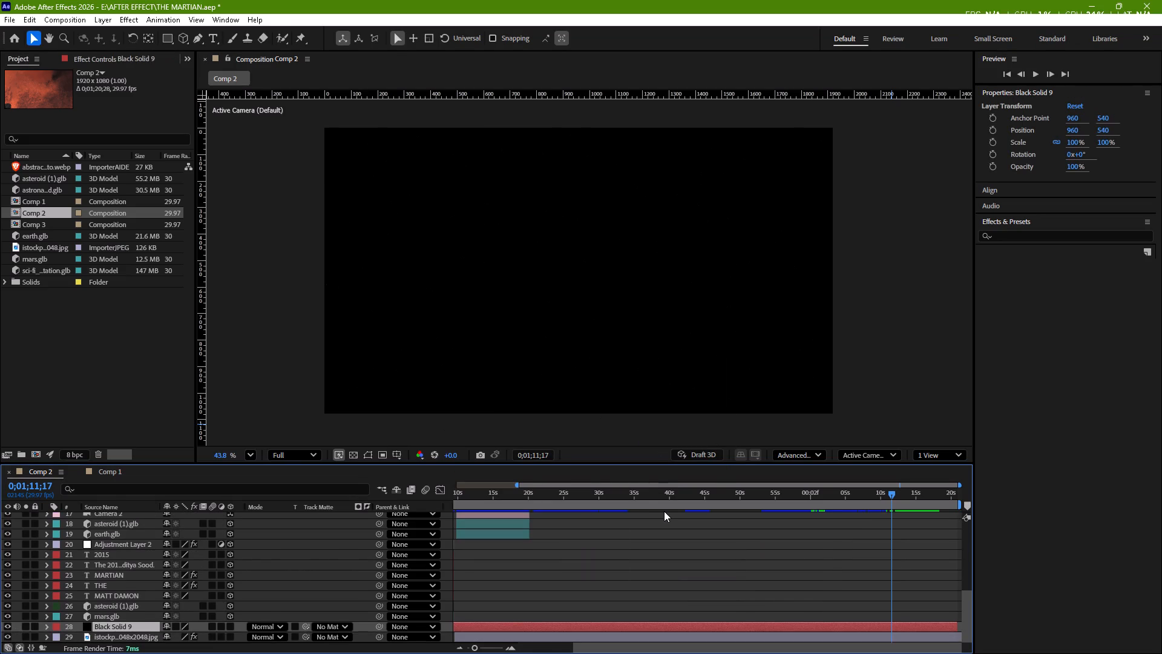
scroll(664, 511, "up", 9)
scroll(664, 511, "down", 6)
Slide the new black solid to reach the end of Comp 2 and trim its start to 0;01;11;17.
left_click_drag(643, 627, 719, 621)
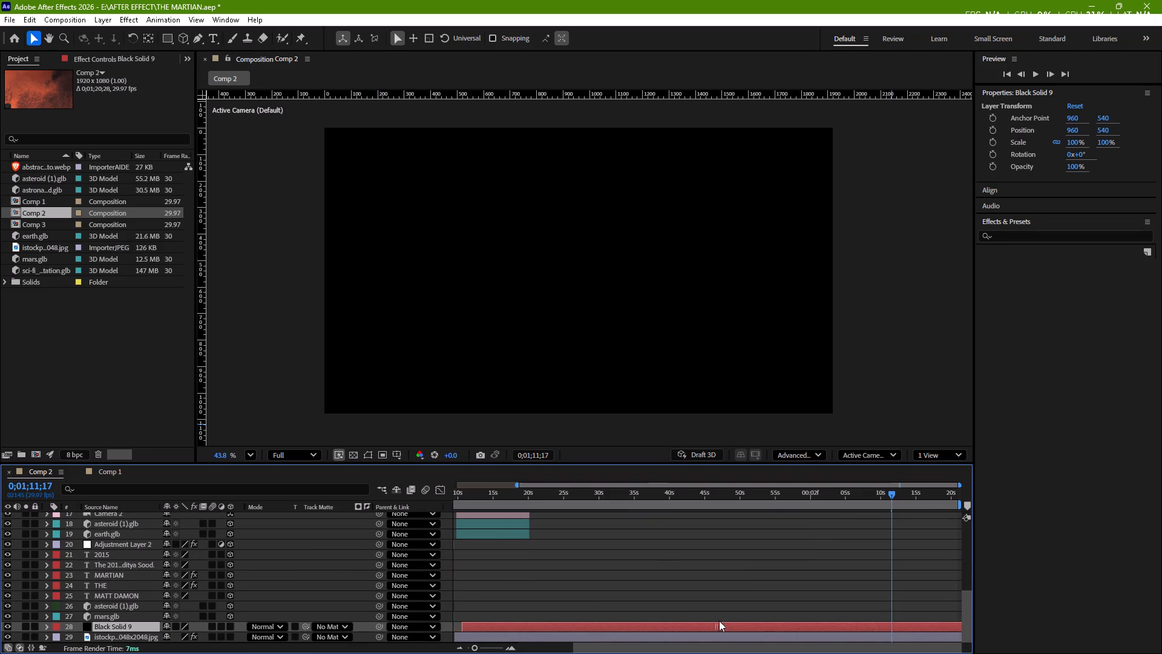
left_click_drag(719, 621, 750, 620)
left_click_drag(497, 626, 892, 649)
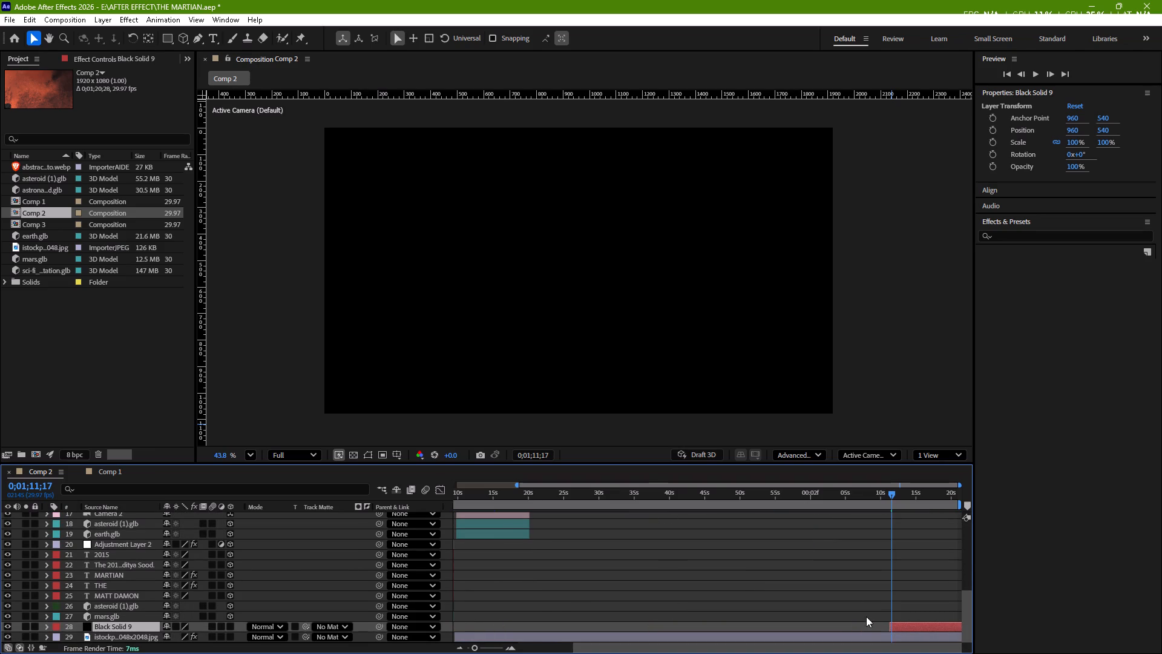
scroll(833, 578, "right", 1)
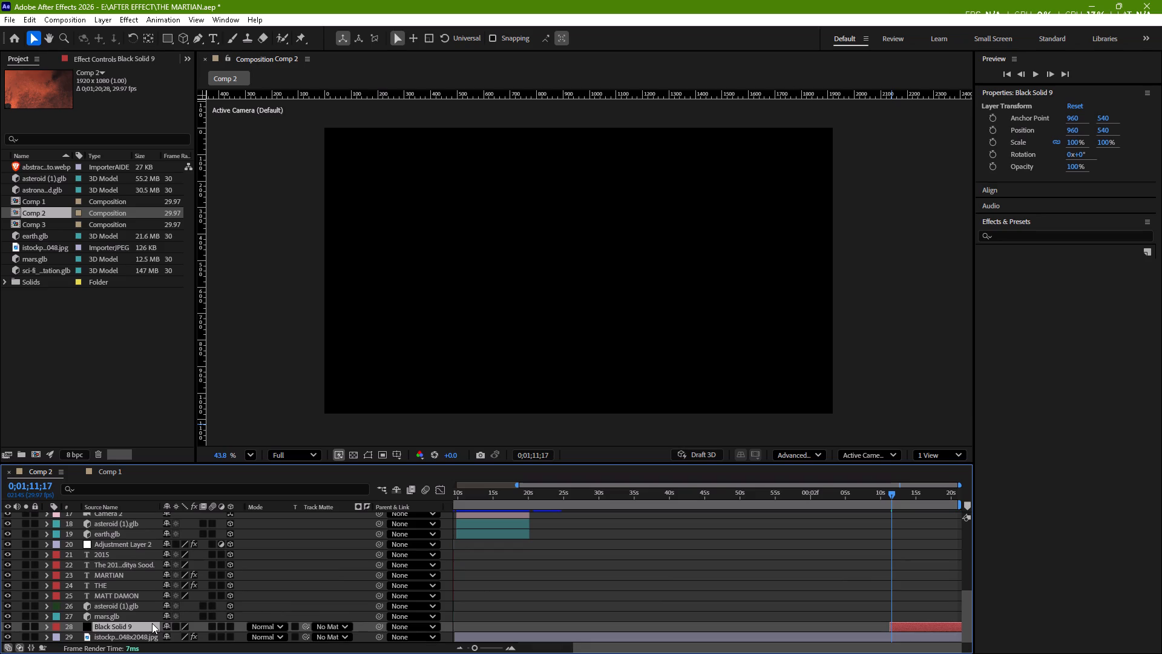
Move the new black solid directly below the four closing title layers and extend its start back to the beginning of the first closing title.
left_click_drag(152, 623, 158, 503)
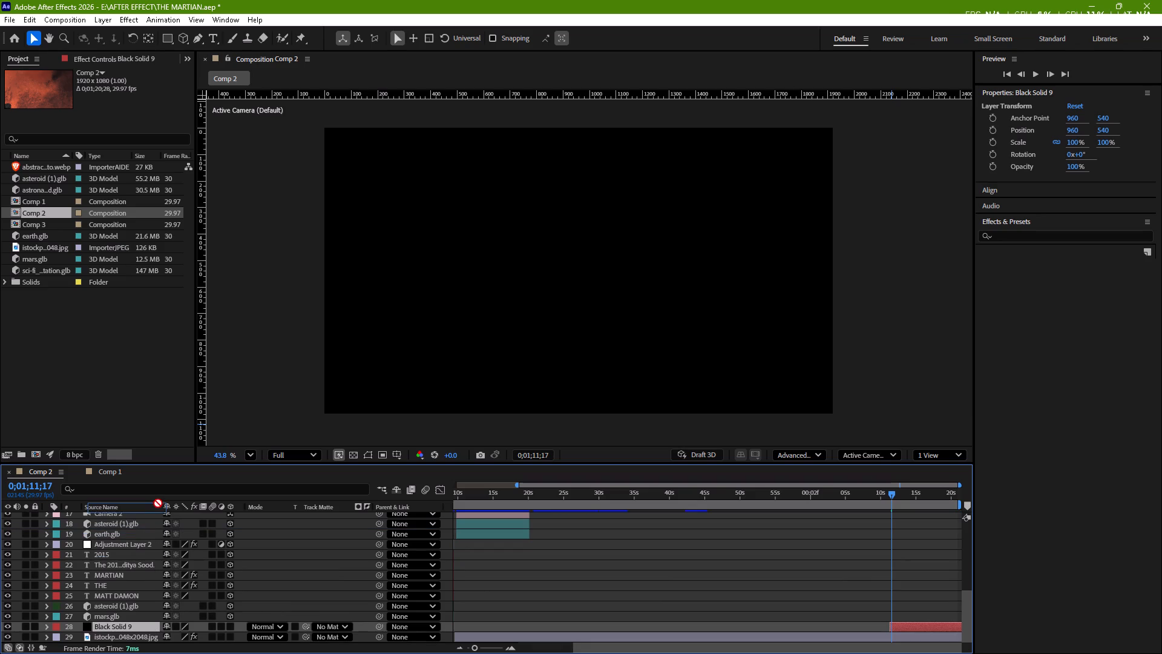
left_click_drag(158, 503, 153, 514)
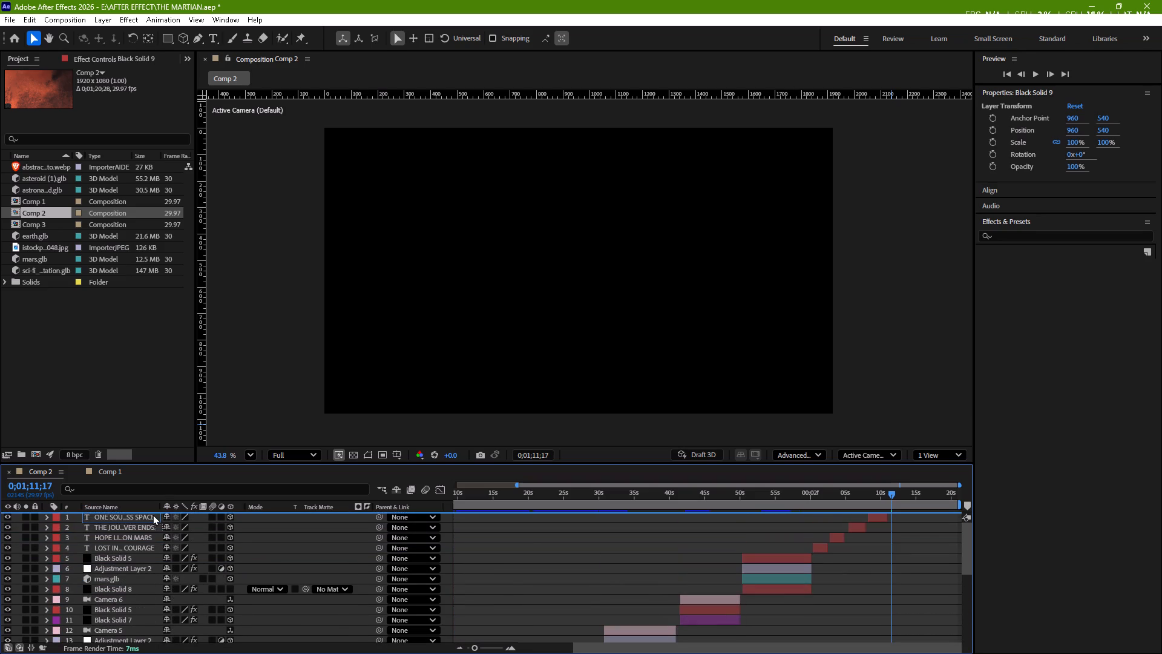
left_click_drag(153, 514, 155, 551)
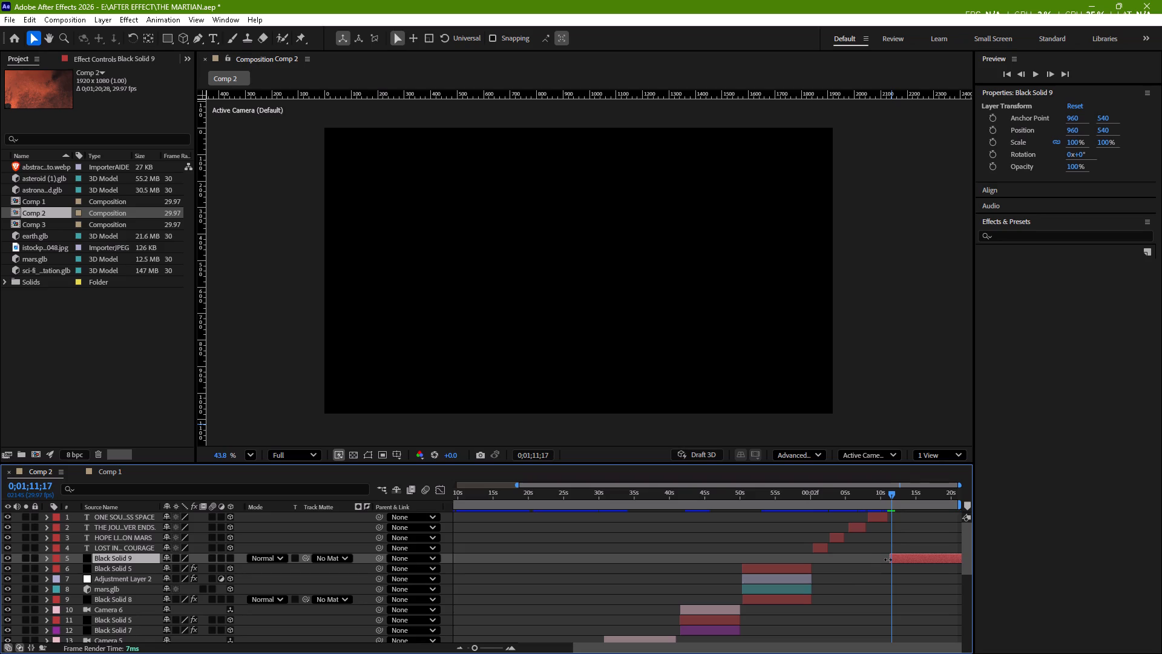
left_click_drag(888, 560, 810, 570)
scroll(883, 560, "up", 3)
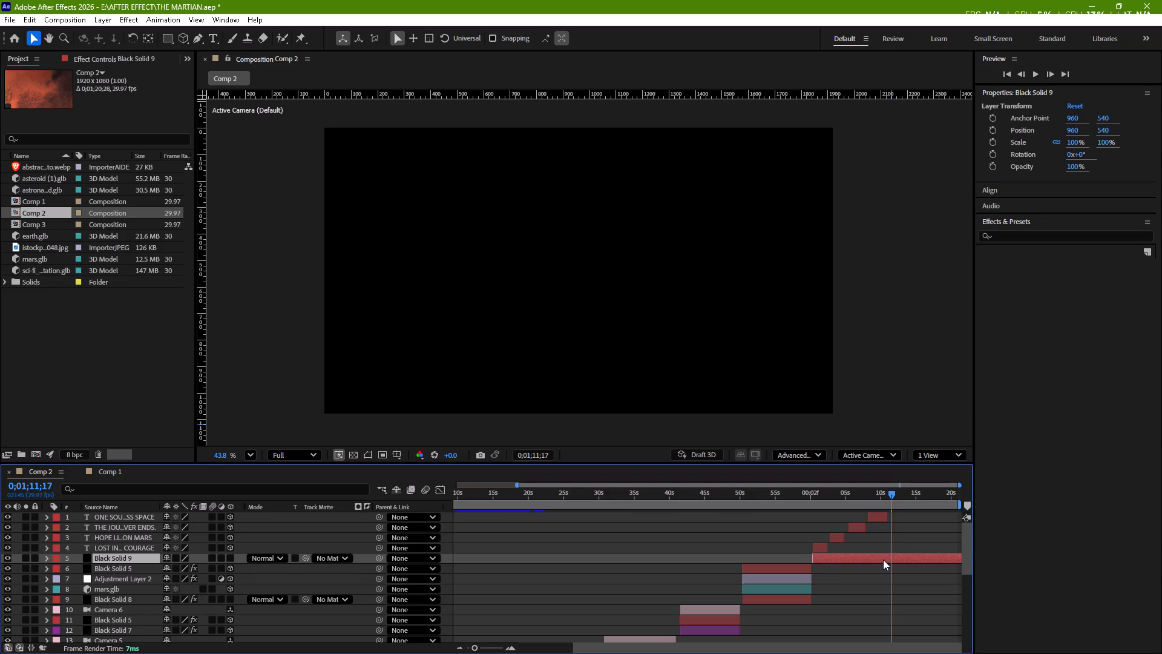
left_click(927, 533)
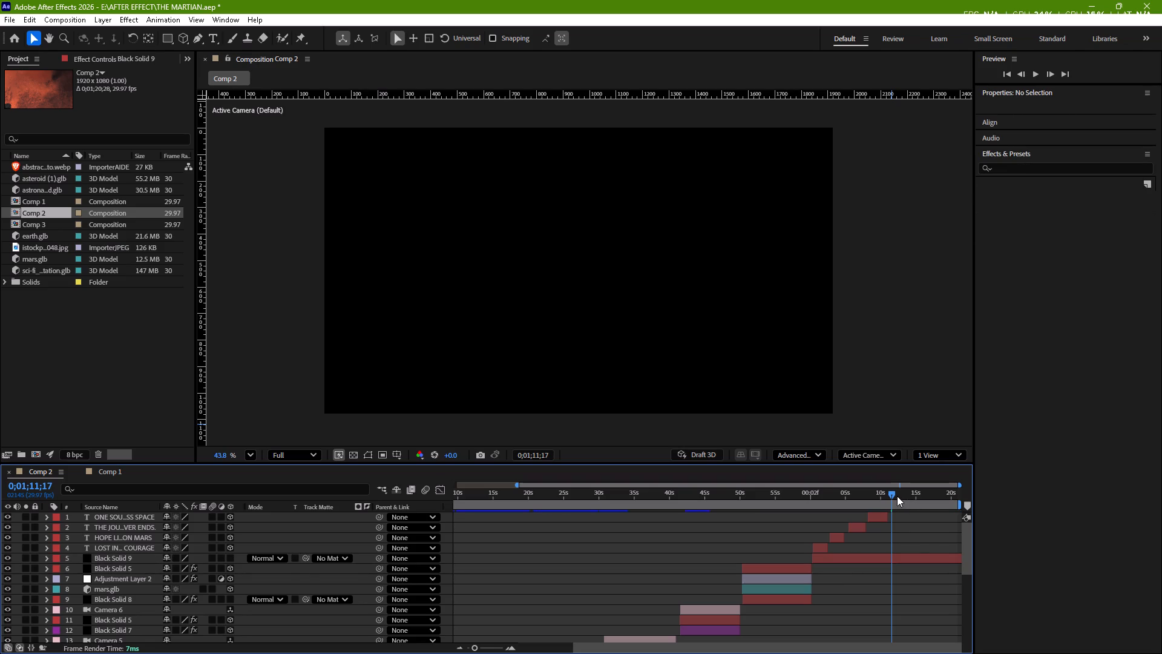
Apply Video Copilot's Optical Flares to the new black solid and set its Render Mode to On Transparent.
left_click(916, 556)
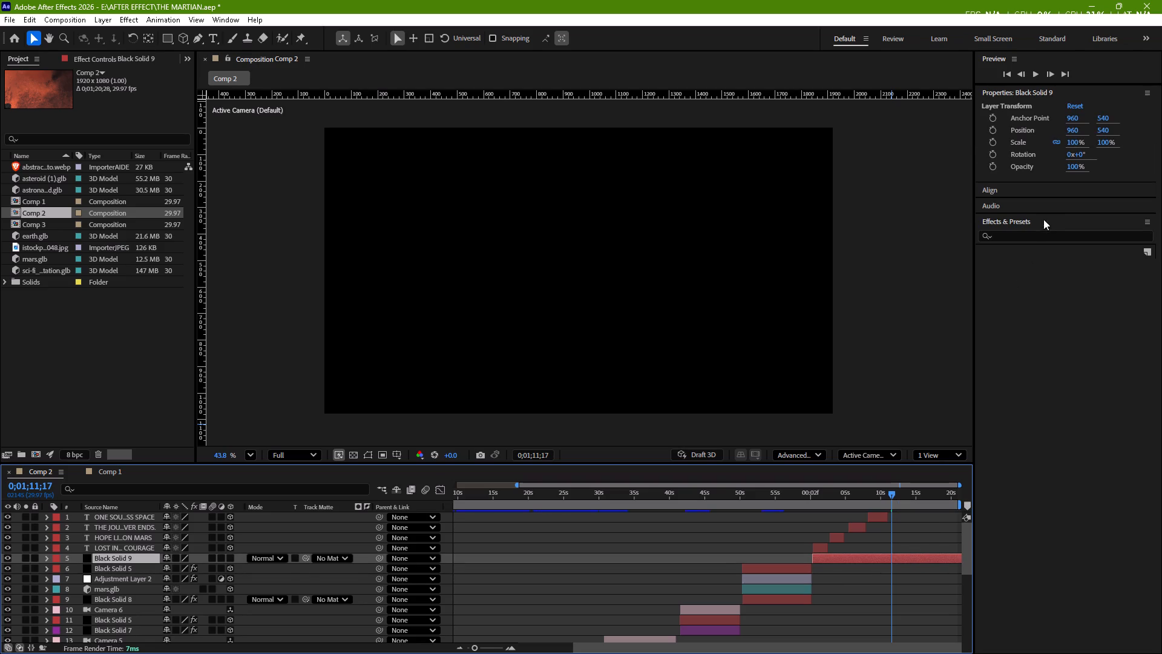
left_click(1028, 232)
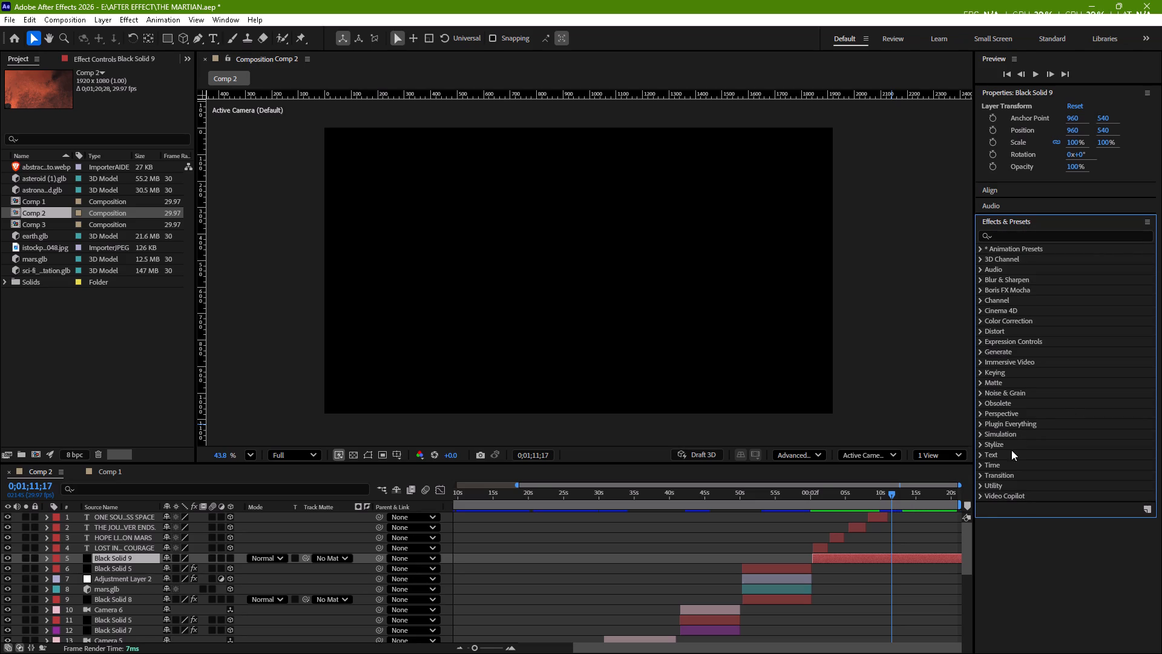
left_click(986, 500)
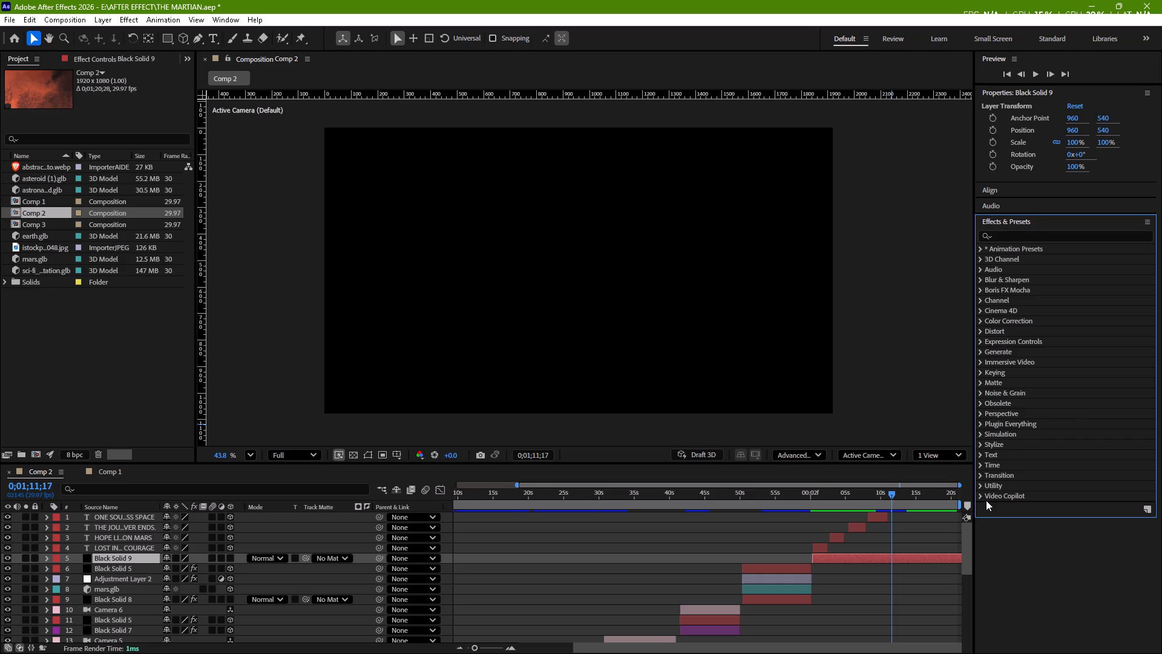
left_click(991, 498)
left_click(986, 497)
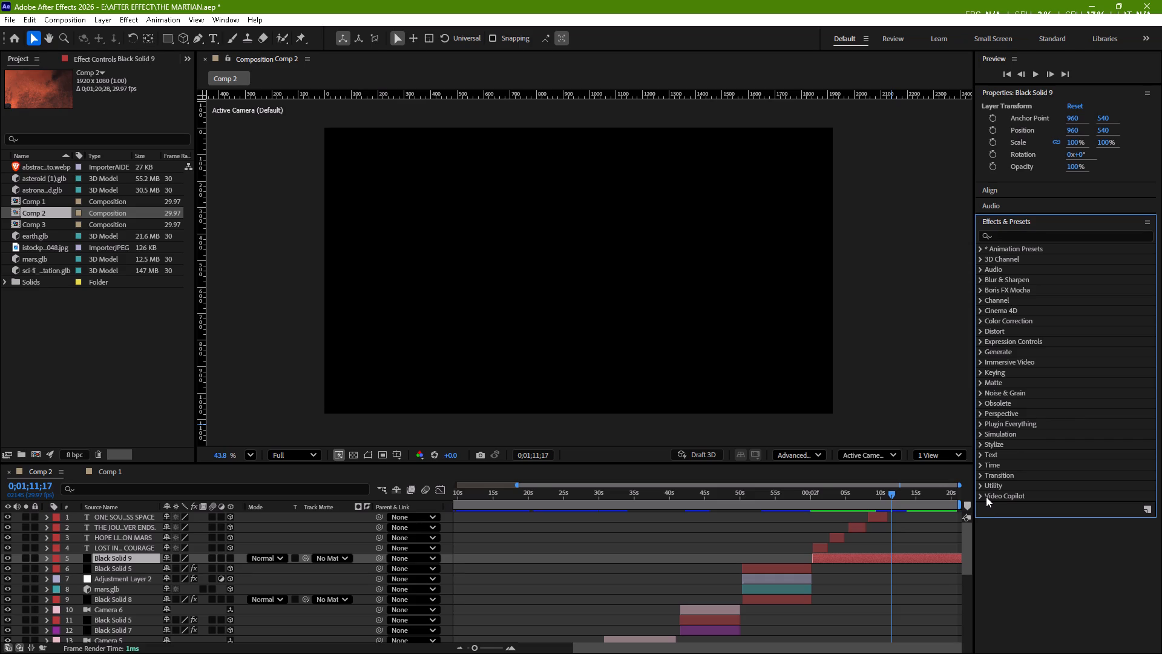
left_click(981, 497)
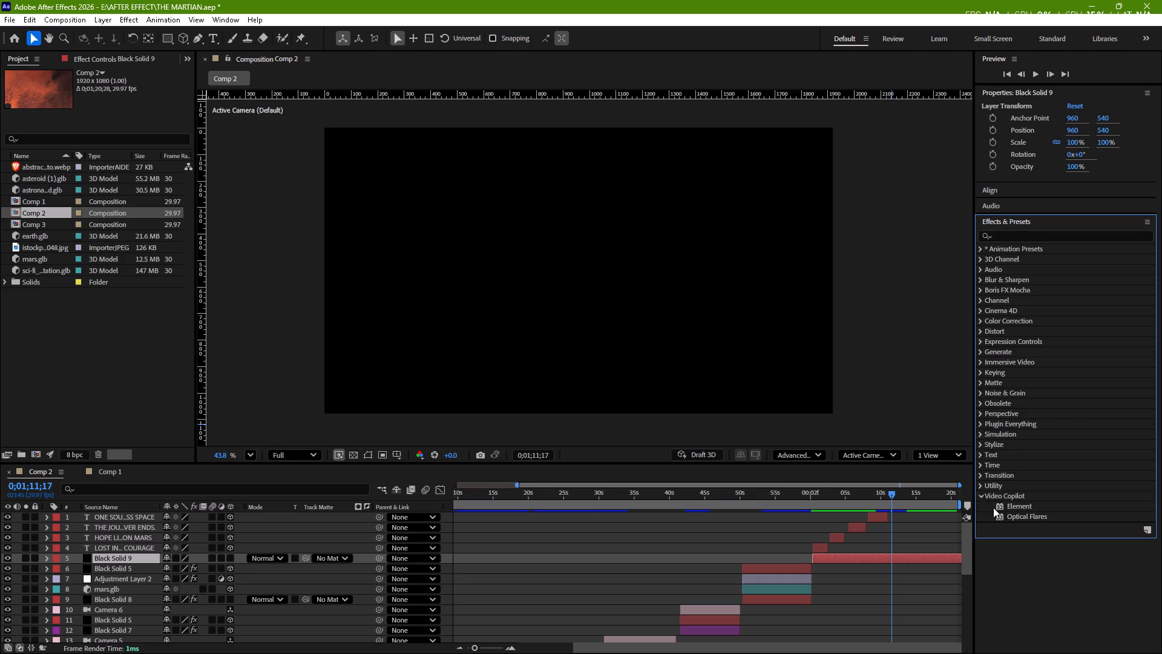
left_click_drag(1017, 514, 937, 556)
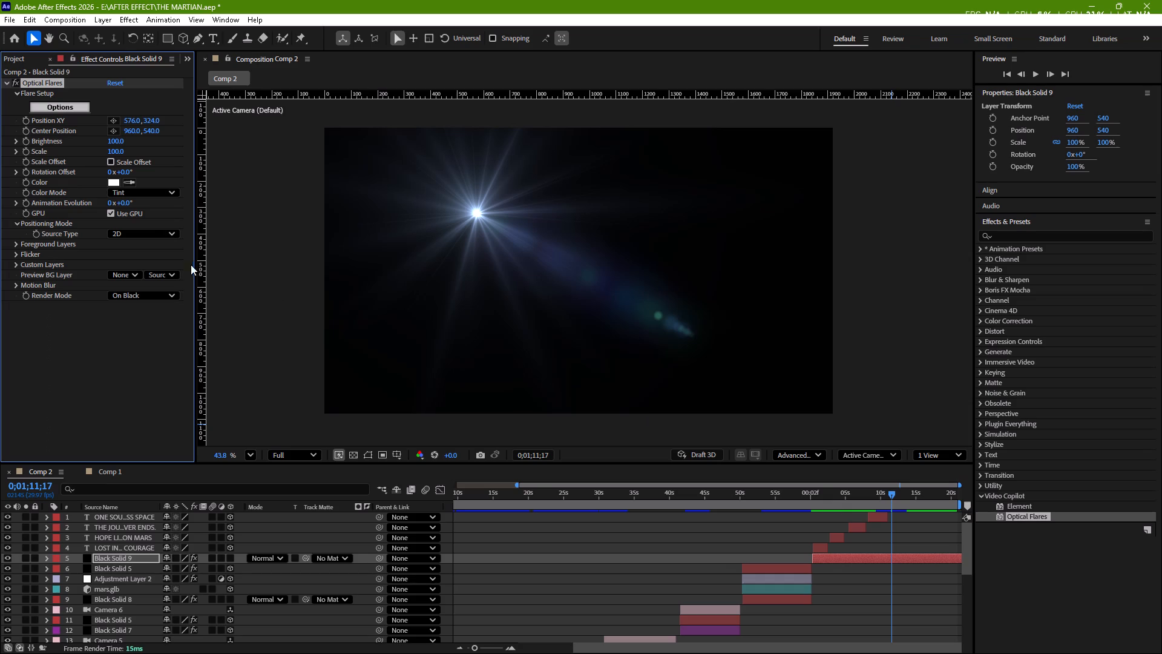
left_click(163, 296)
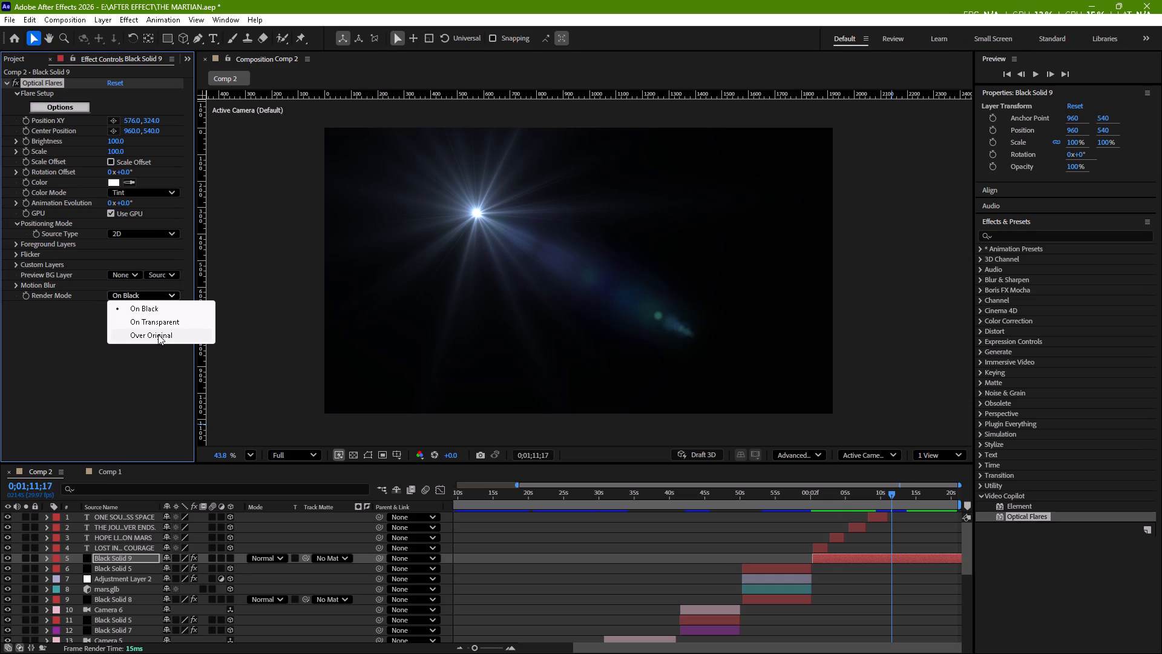
left_click(166, 328)
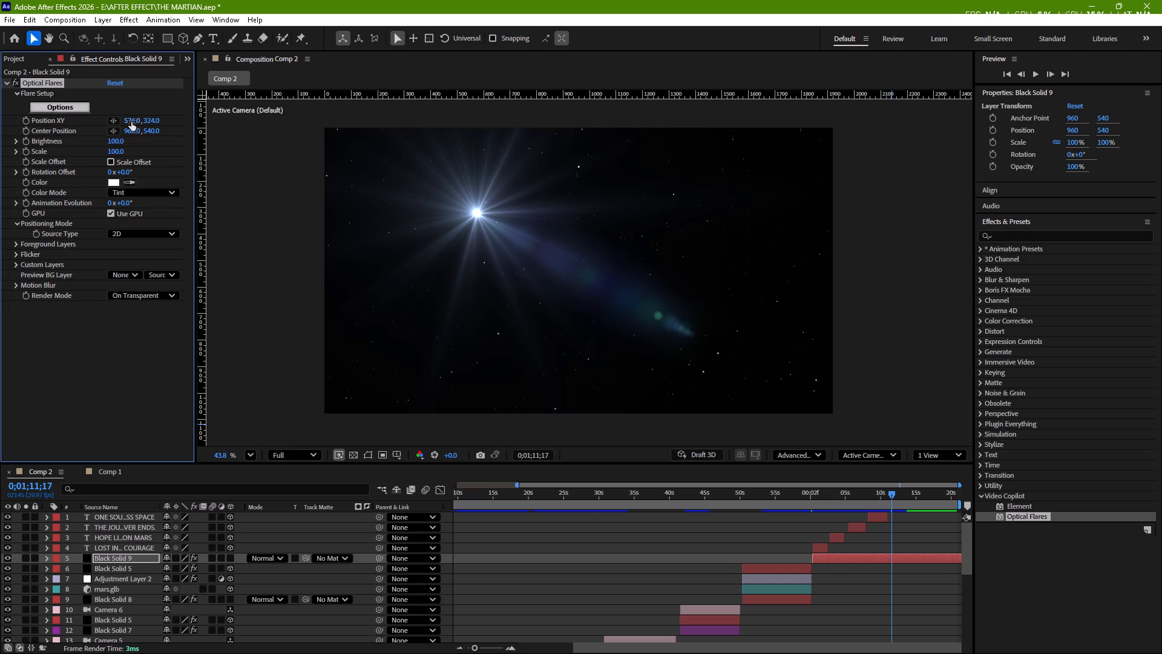
Place the flare just outside the frame's upper-left corner, with Position XY at -21.7, -20.4, and deselect the layer.
left_click_drag(131, 121, 109, 127)
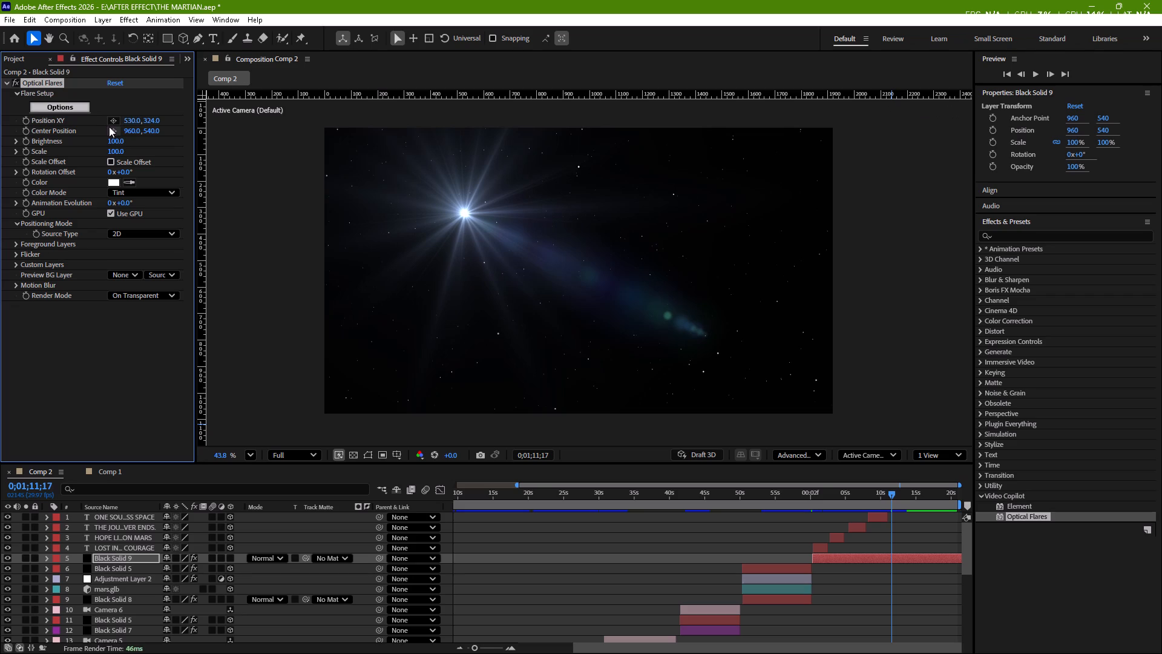
left_click(113, 121)
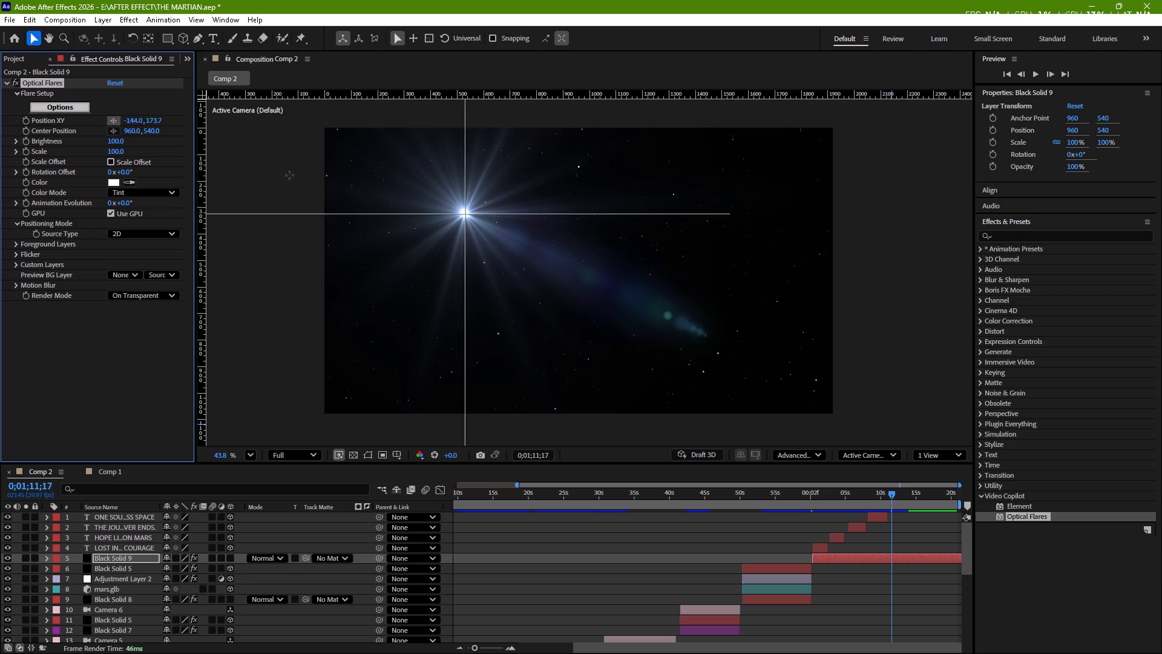
left_click(325, 129)
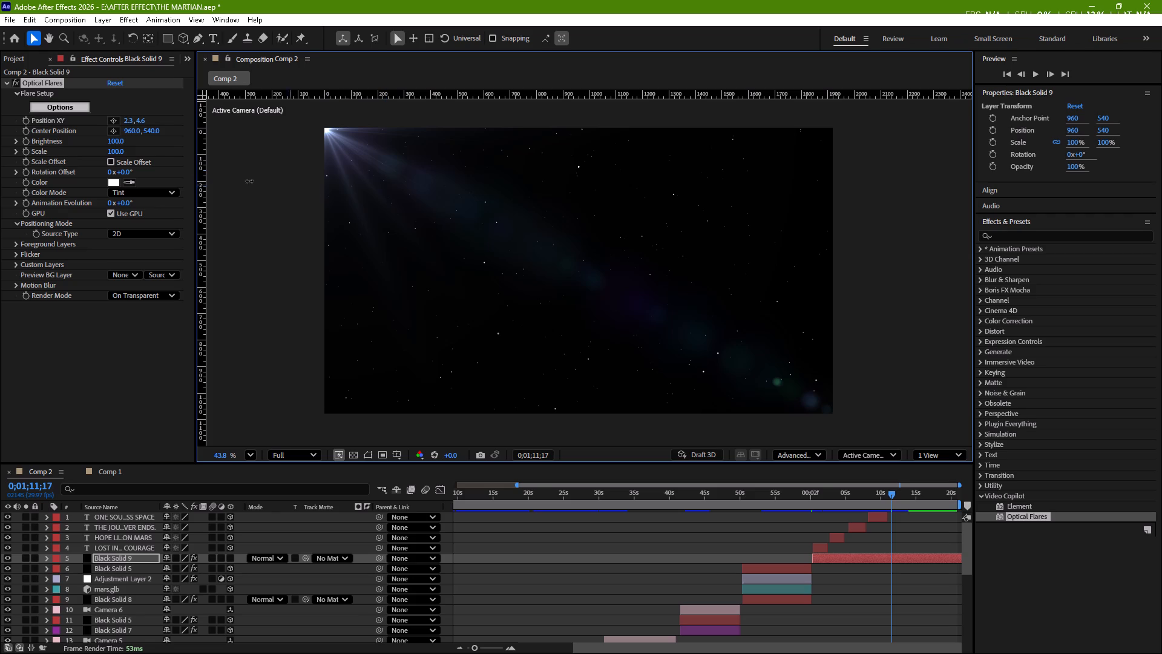
left_click_drag(128, 120, 125, 120)
left_click_drag(125, 120, 108, 107)
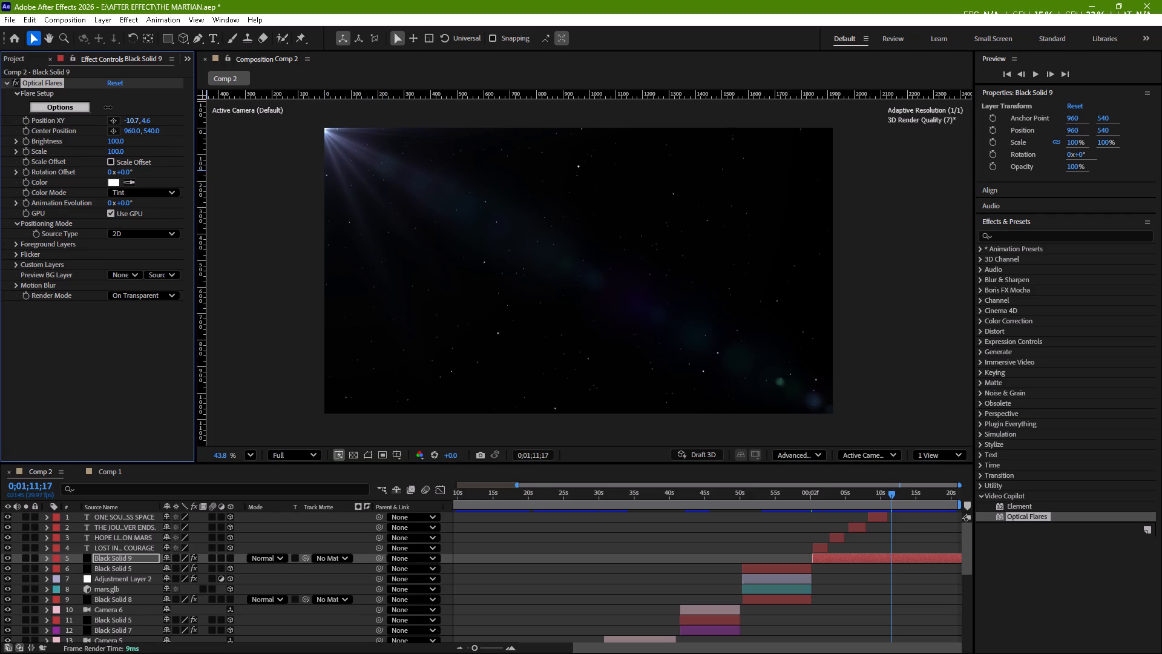
left_click_drag(108, 107, 110, 113)
left_click_drag(110, 113, 108, 114)
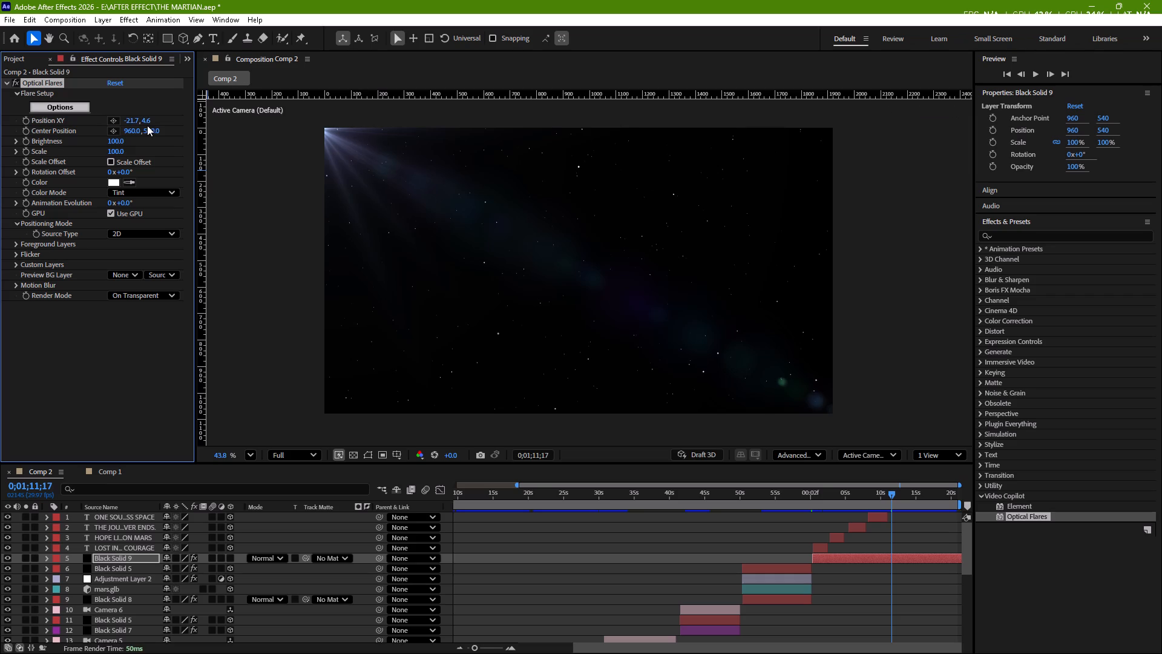
left_click_drag(145, 123, 136, 125)
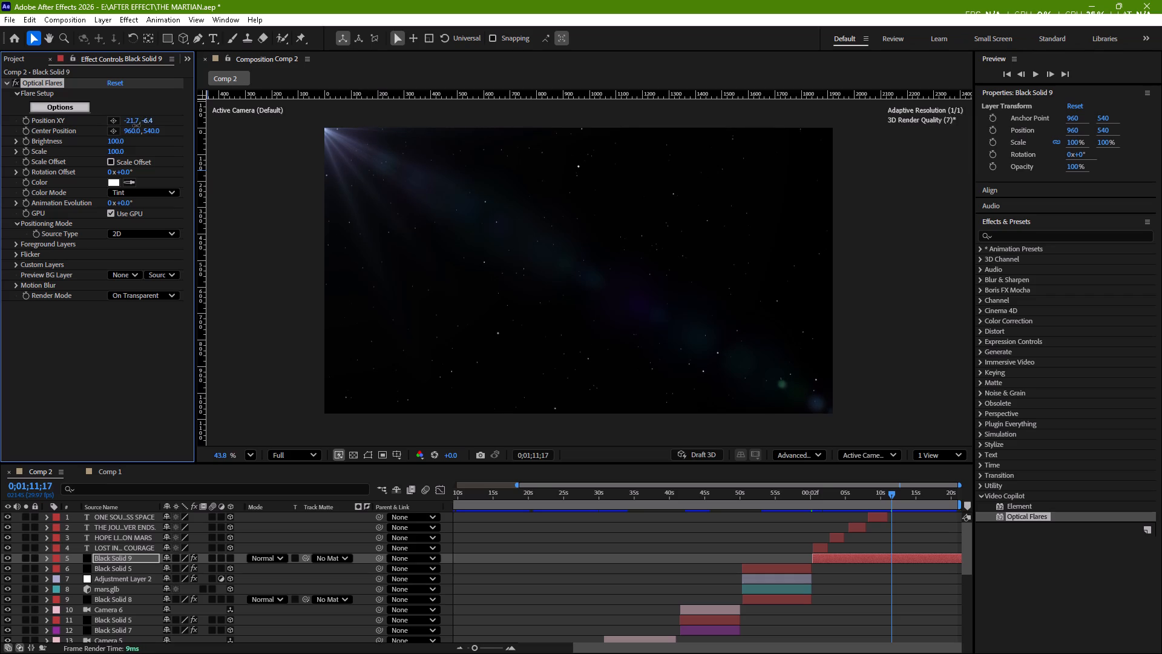
left_click_drag(136, 125, 124, 129)
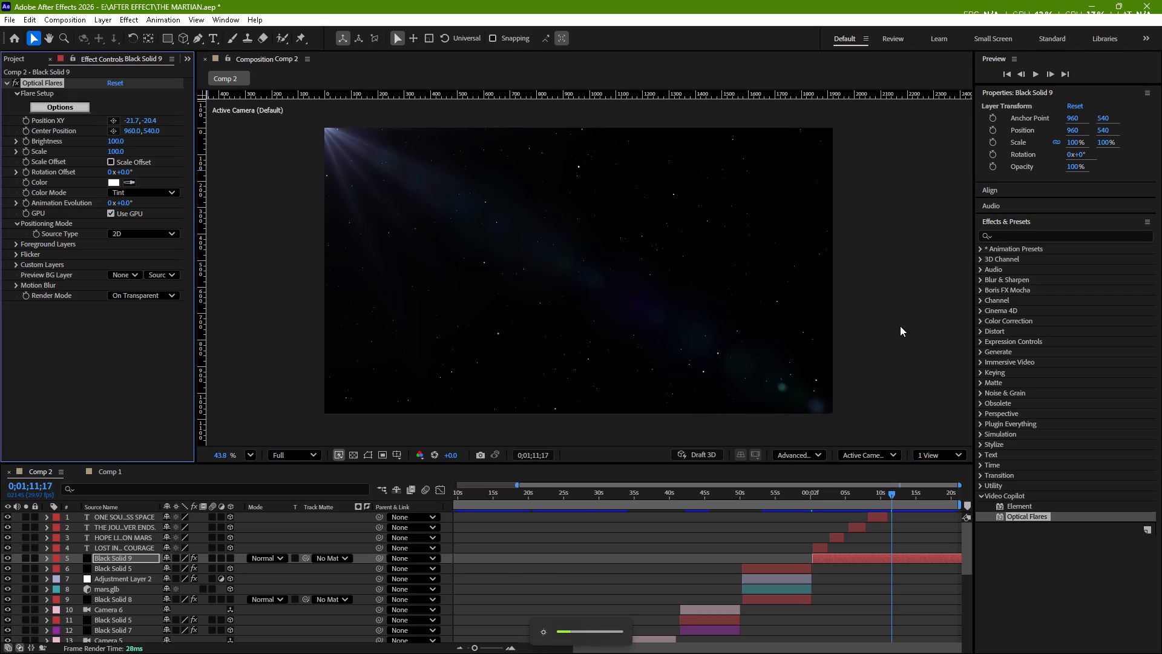
left_click(900, 326)
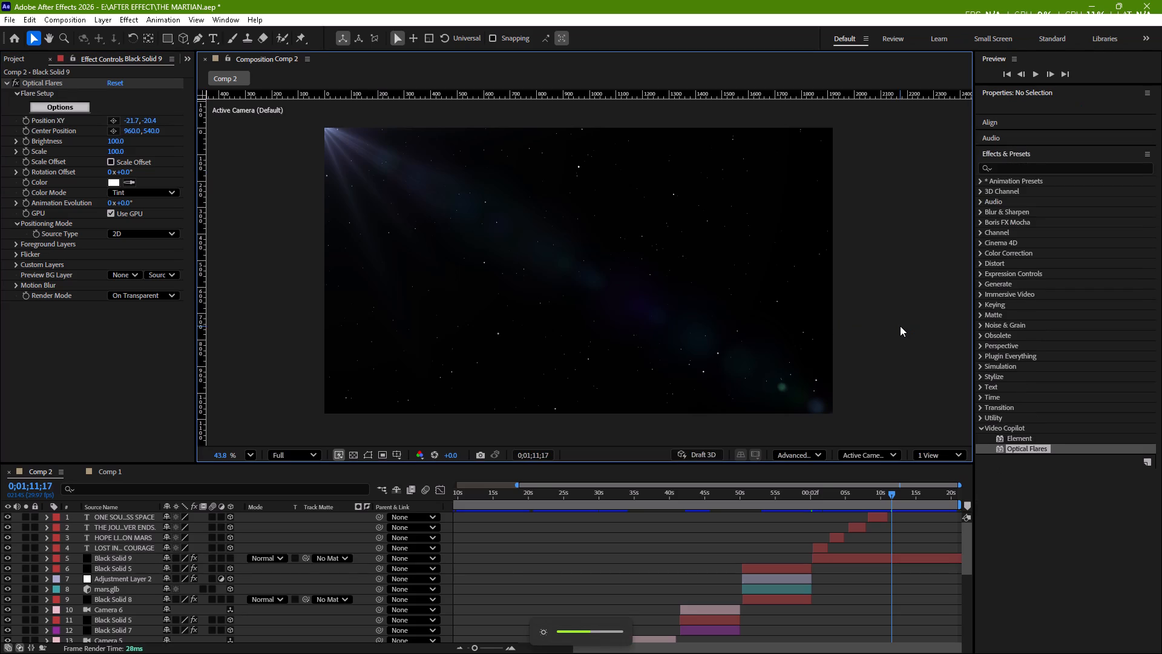
Preview the closing titles with the lens flare, starting from 0;00;58;14.
left_click_drag(892, 494, 853, 503)
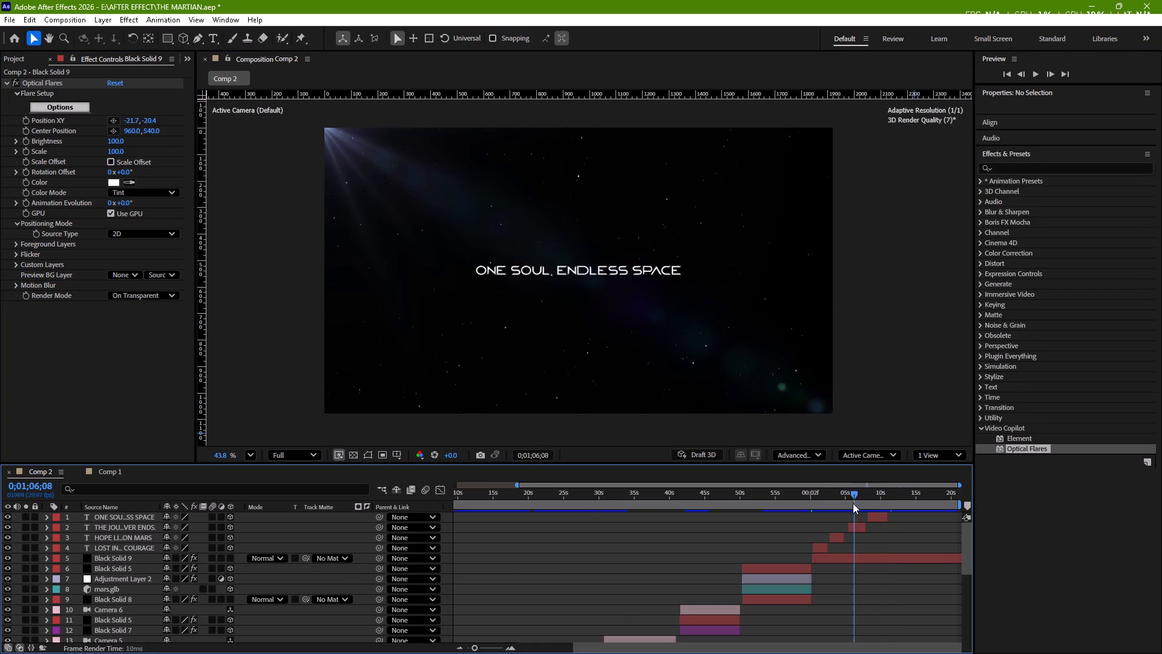
left_click_drag(853, 503, 810, 512)
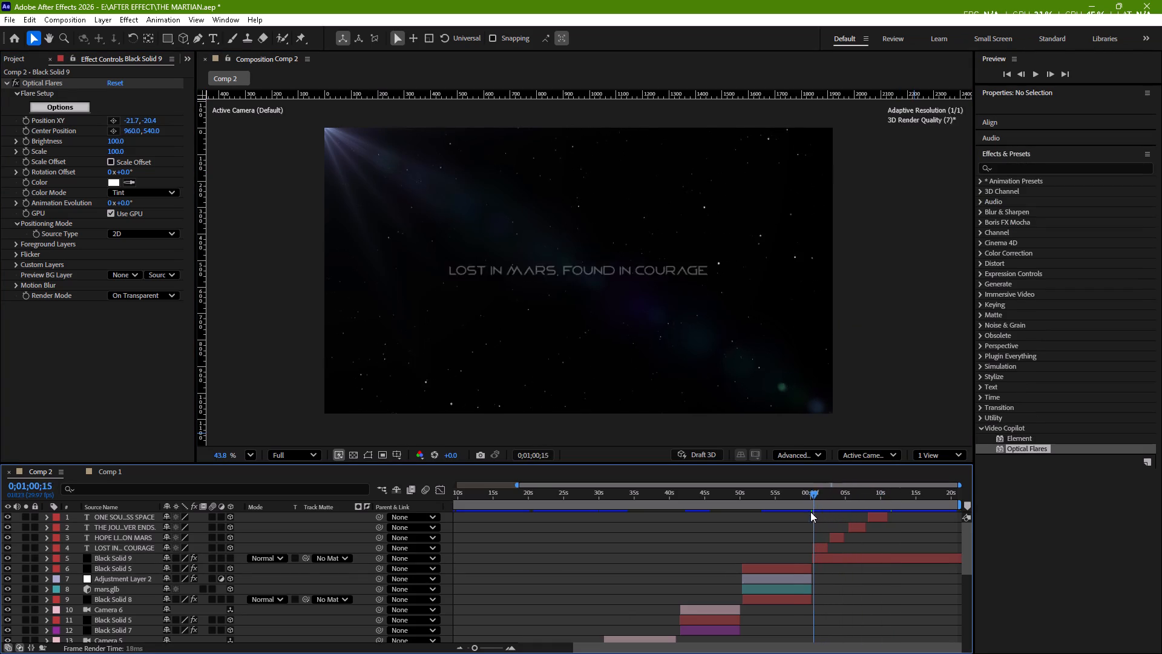
left_click_drag(810, 512, 800, 514)
key("space")
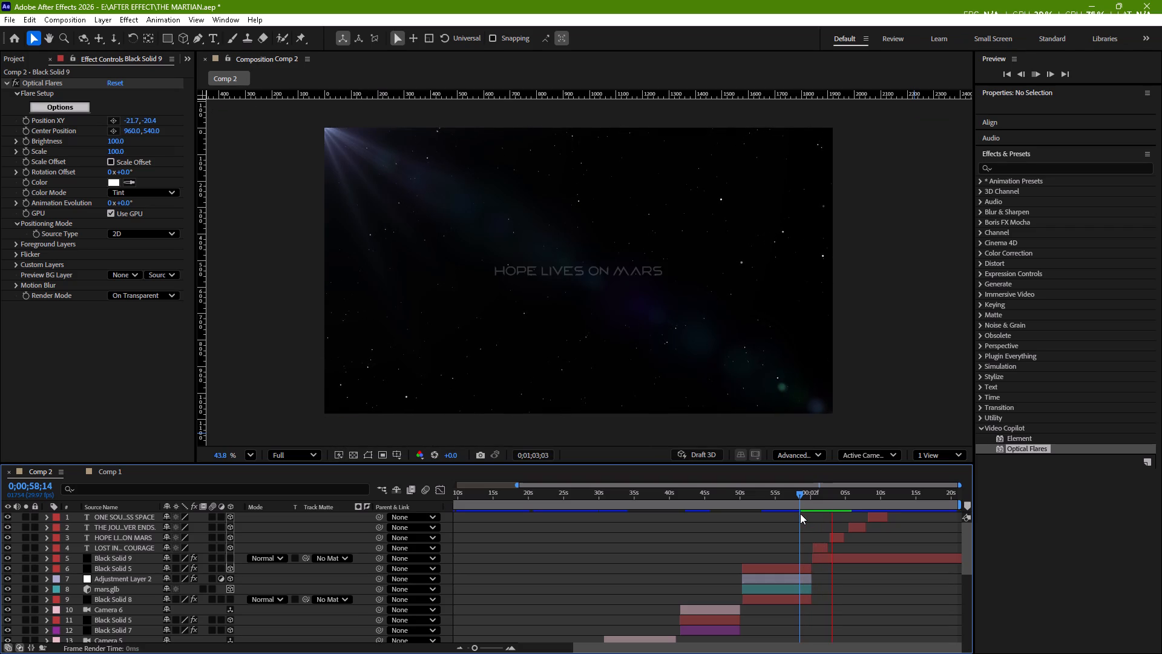
Stop the preview and set the Opacity of the closing-title flare layer, Black Solid 9, to 70%.
key("space")
left_click(855, 561)
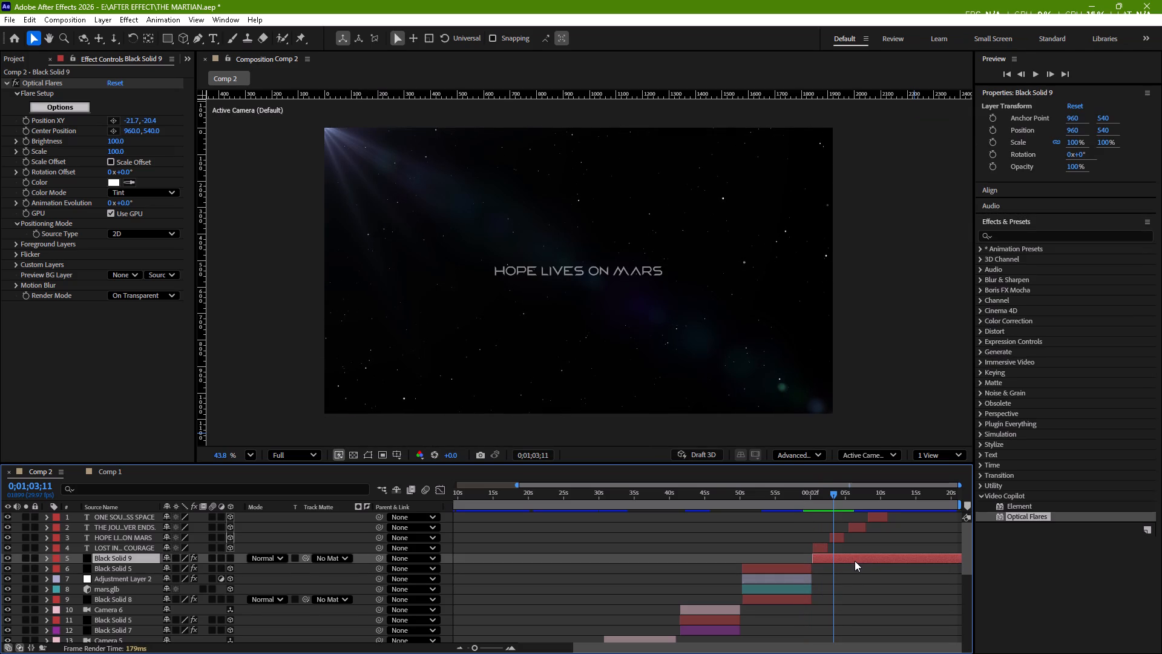
key("t")
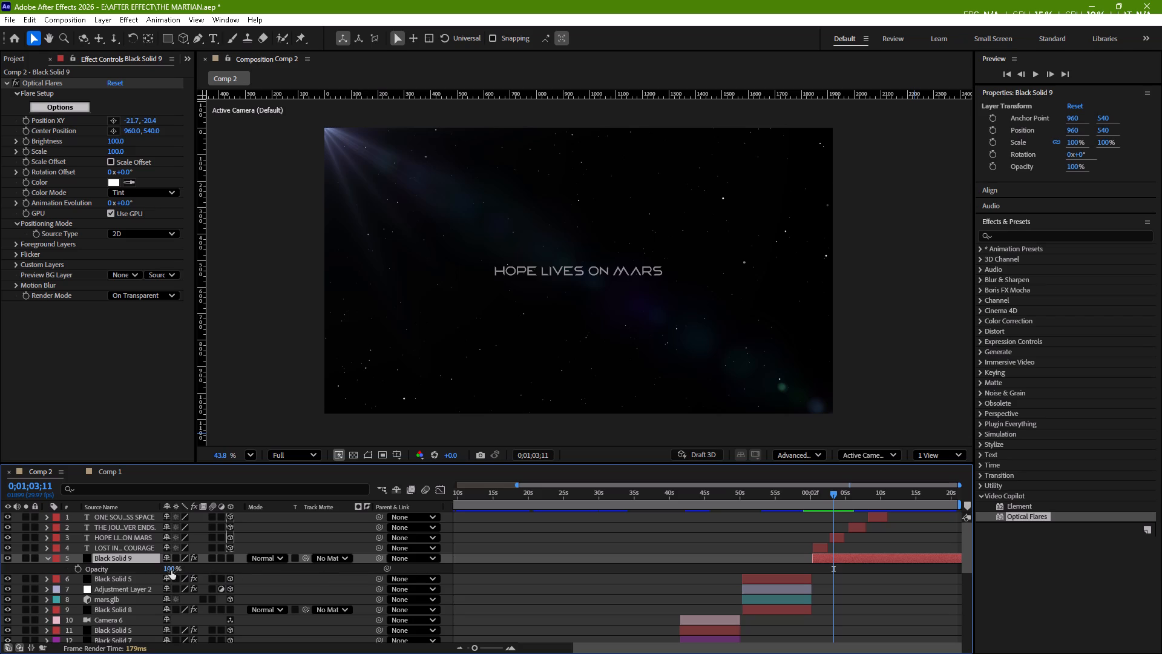
left_click_drag(171, 570, 150, 570)
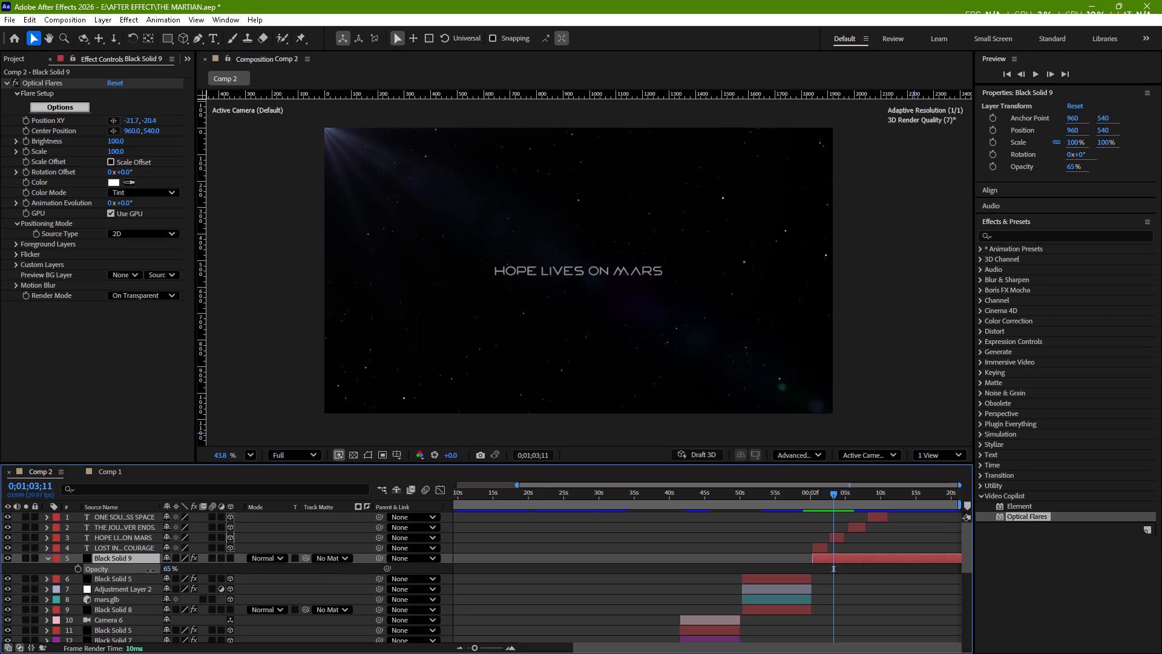
left_click_drag(150, 570, 154, 573)
left_click_drag(154, 573, 156, 573)
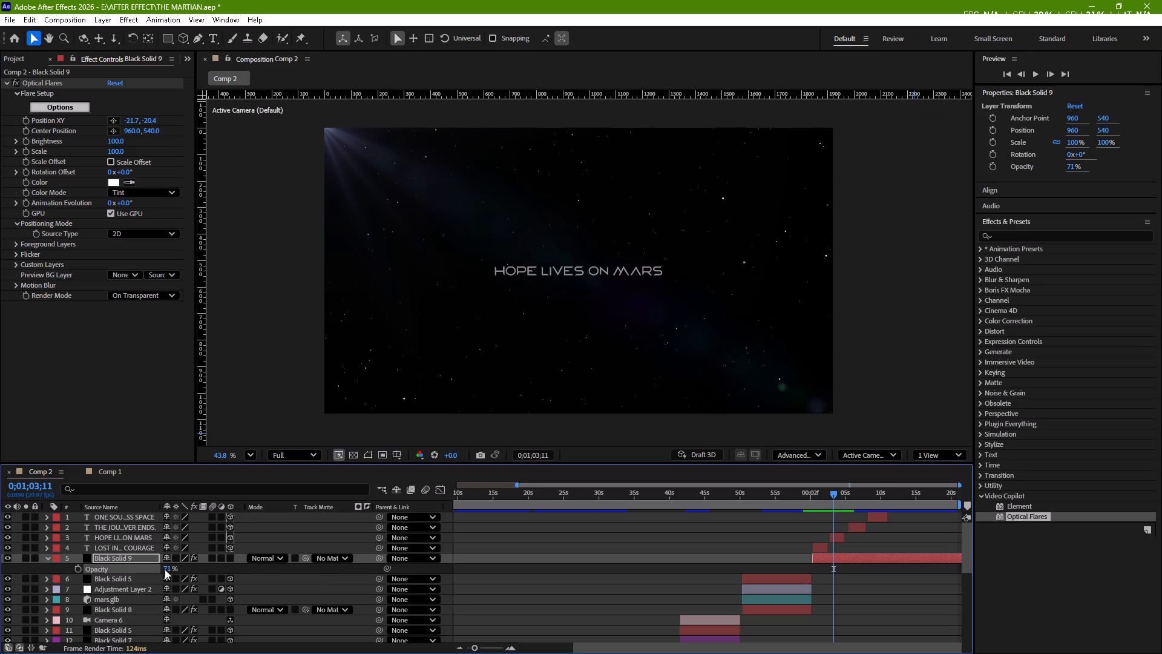
left_click(169, 567)
type("70")
key("Return")
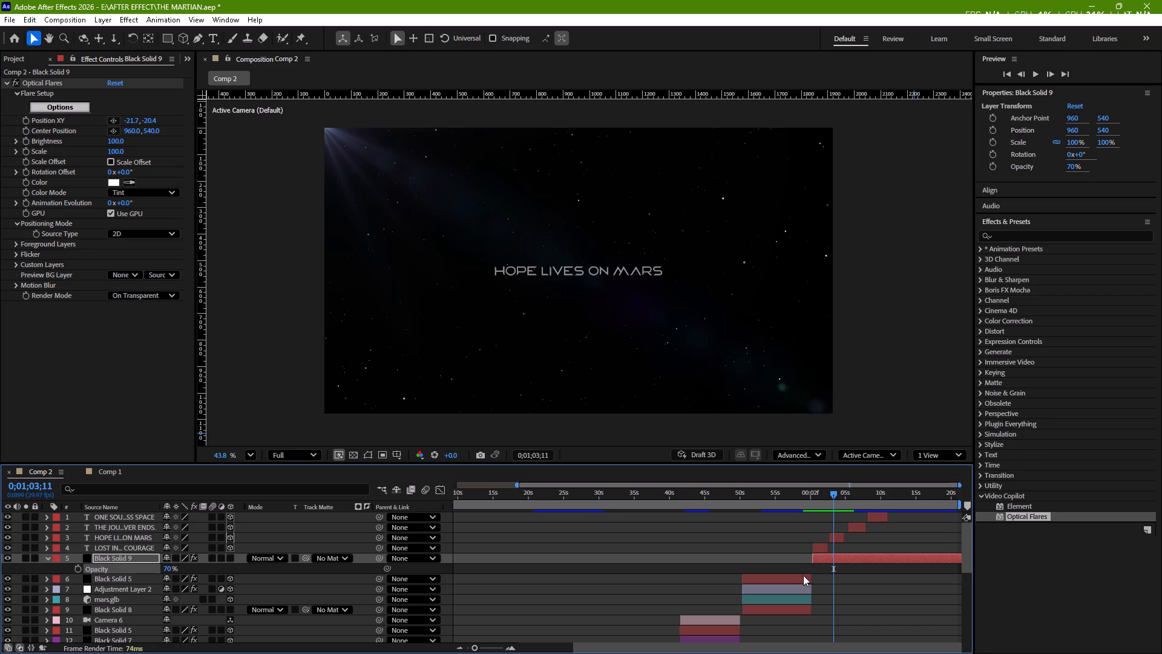
At 0;00;59;07 in the Mars shot, try an Optical Flares Brightness of 70 on Black Solid 8, and settle on 50.
left_click(803, 577)
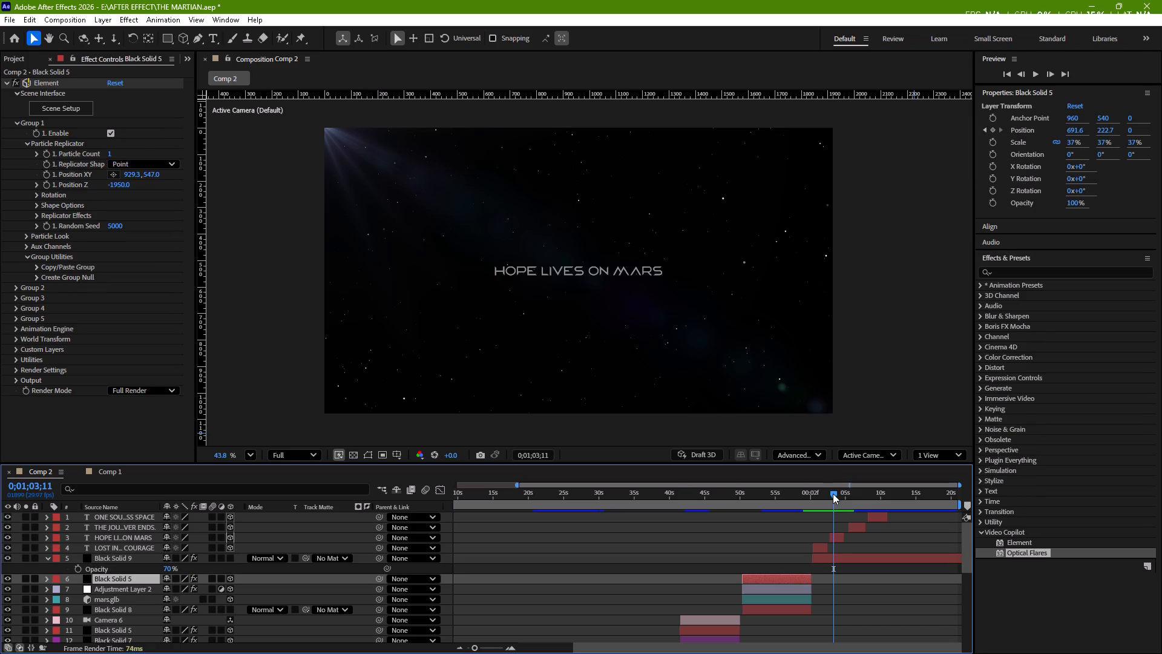
left_click_drag(833, 494, 804, 501)
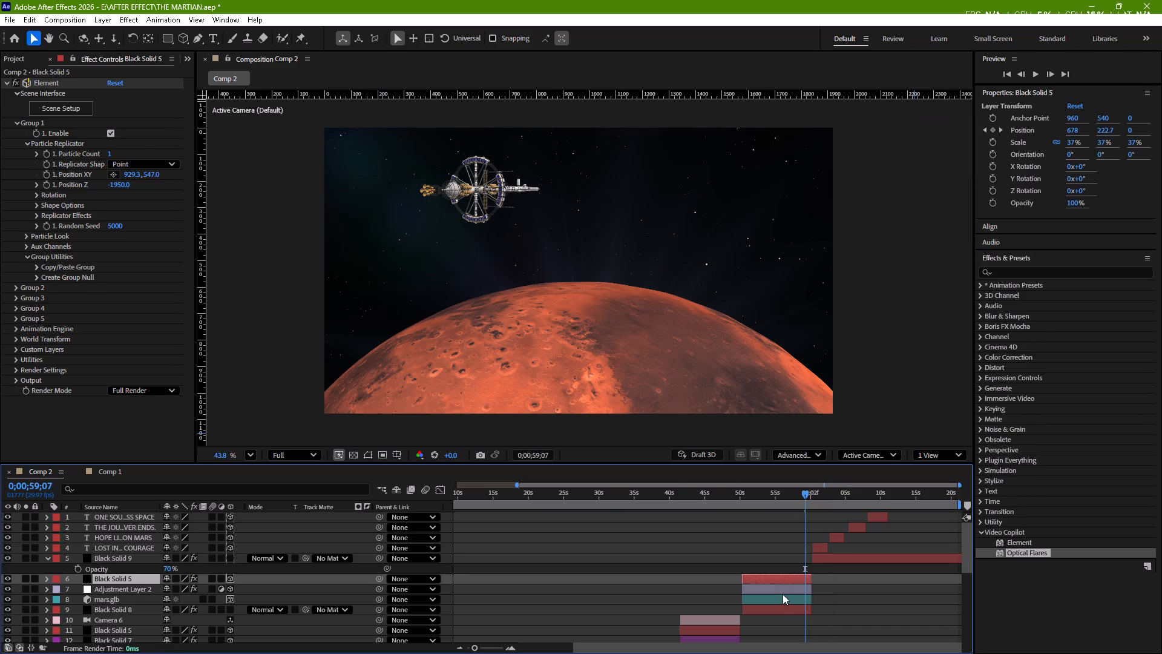
left_click(784, 607)
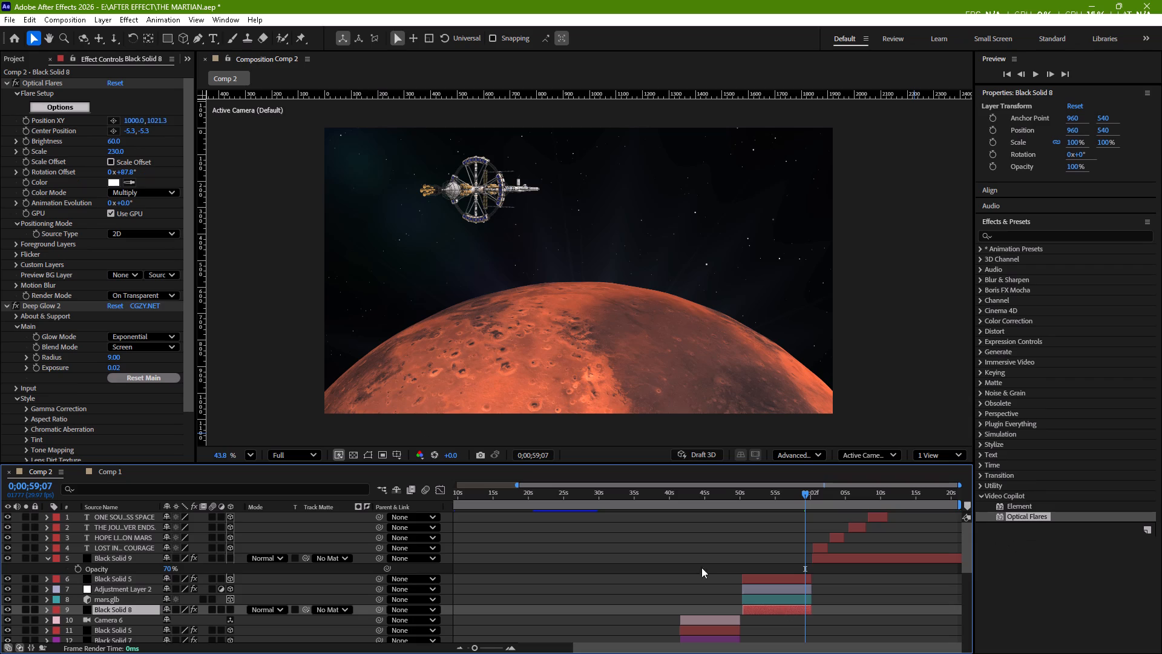
scroll(148, 333, "up", 2)
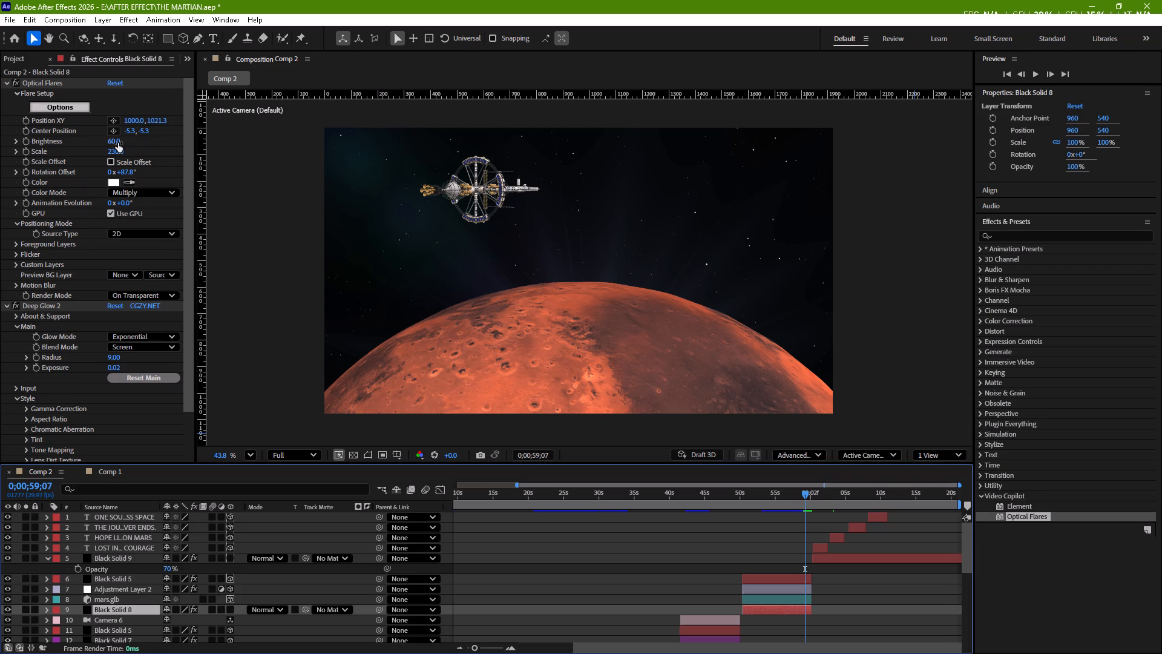
left_click(113, 142)
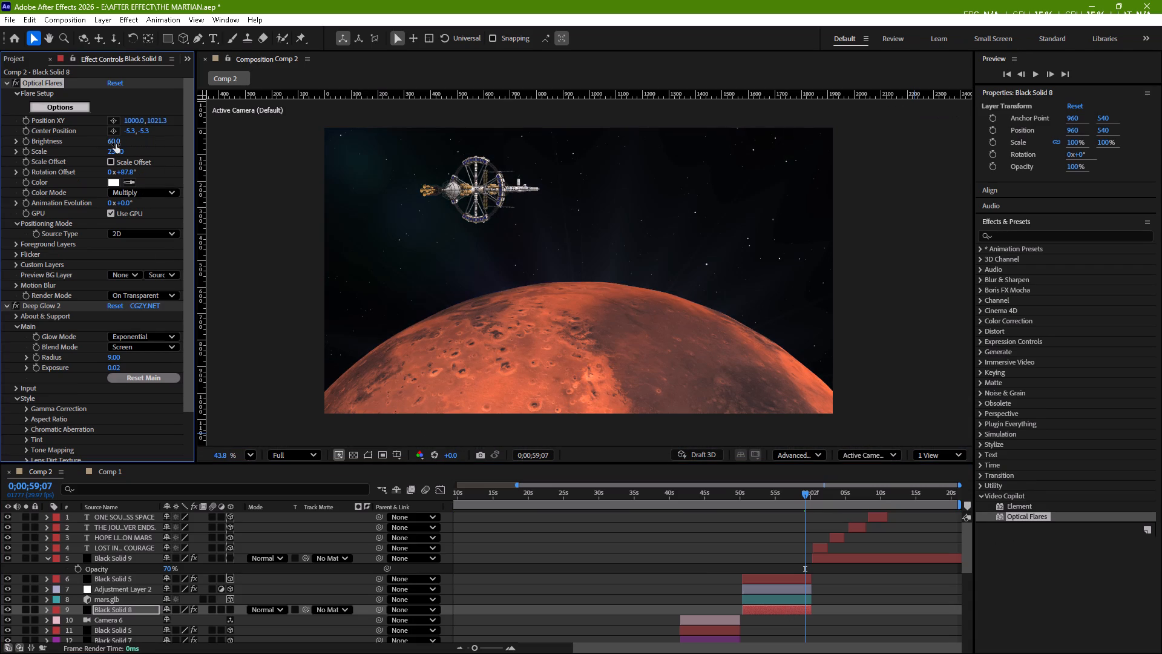
left_click(113, 142)
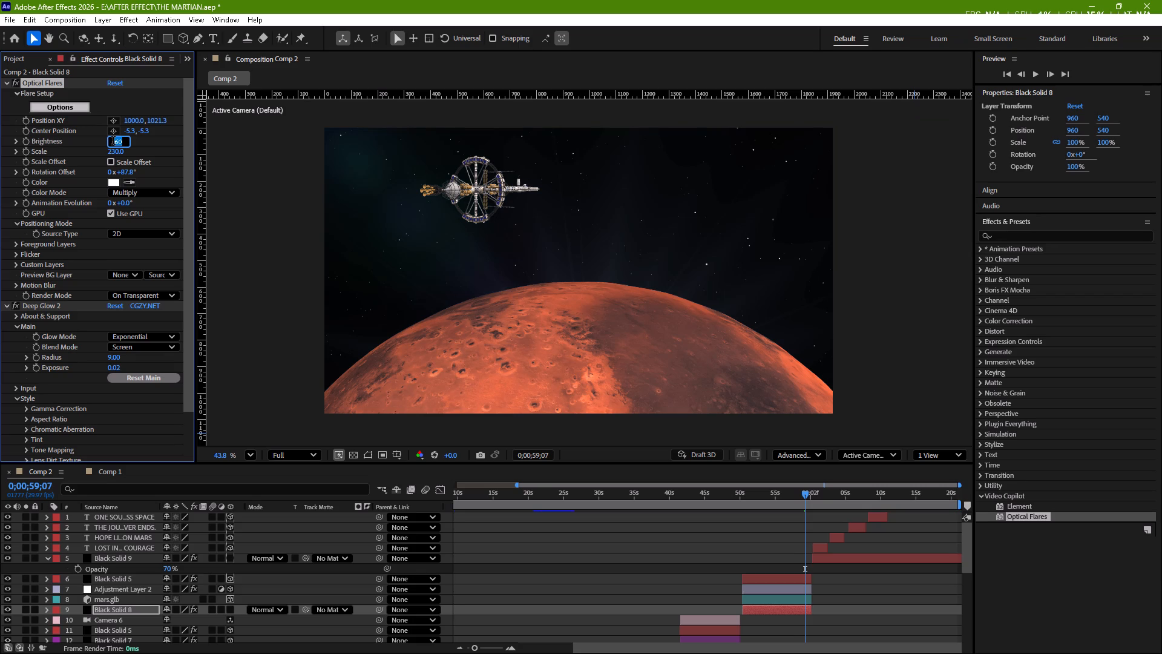
type("70")
key("Return")
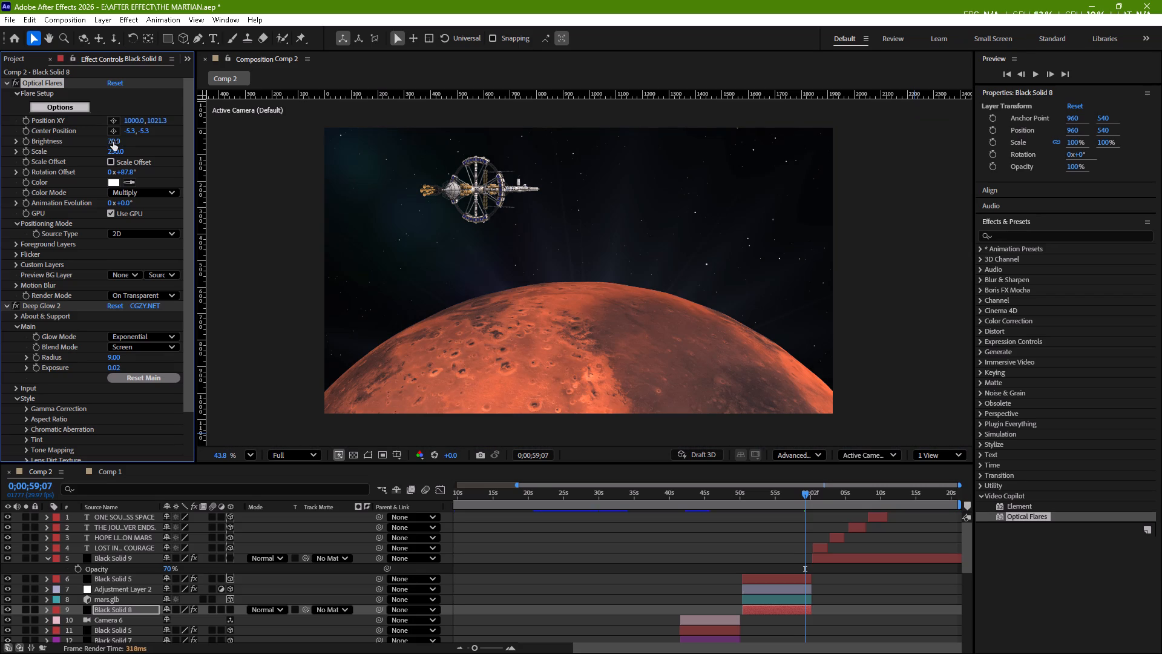
left_click(113, 142)
type("50")
key("Return")
left_click(888, 289)
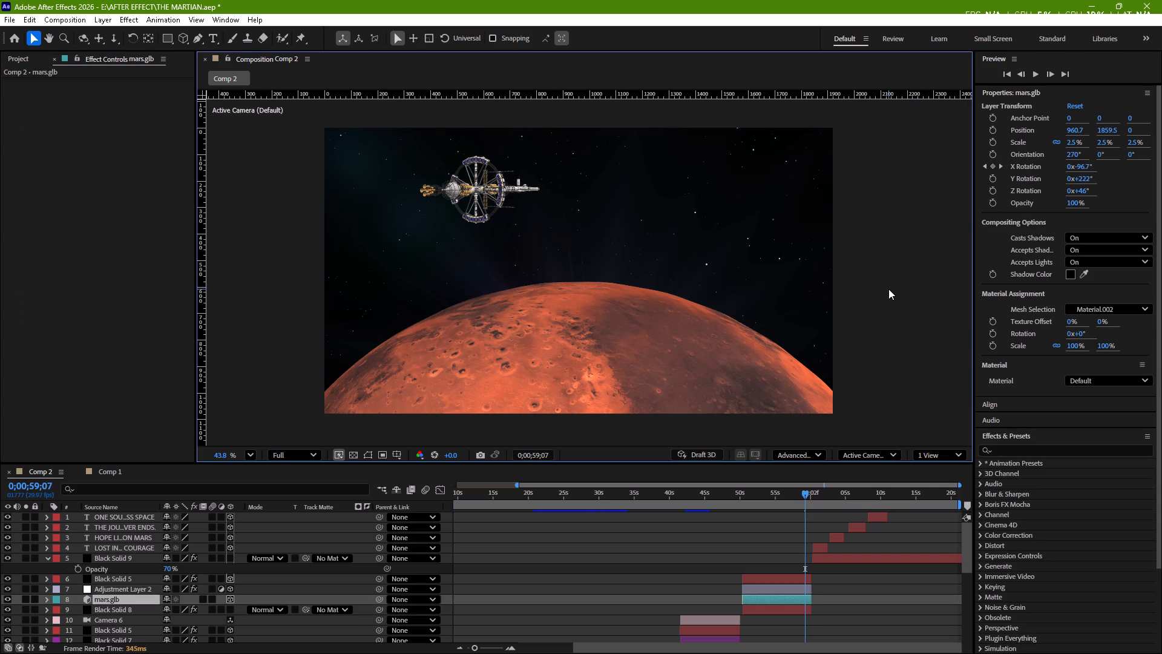
Save the project.
key("ctrl+s")
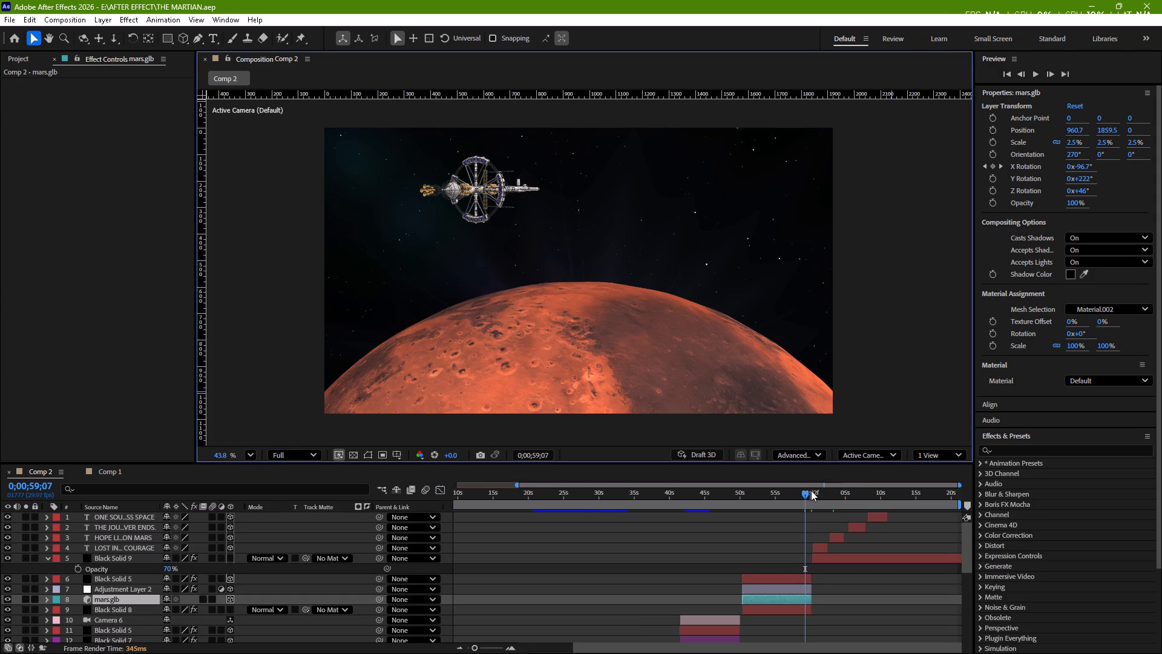
Scrub through the closing titles and the Mars shot, and preview the spaceship shot from 0;00;45;26.
left_click_drag(806, 492, 826, 492)
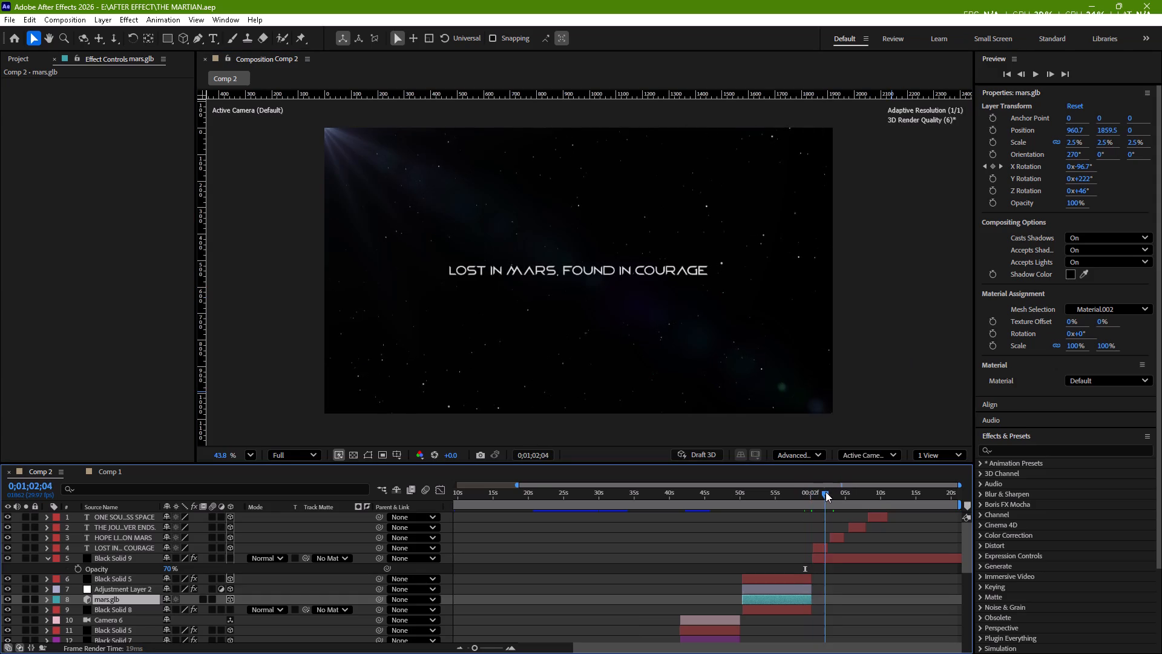
left_click_drag(826, 492, 853, 494)
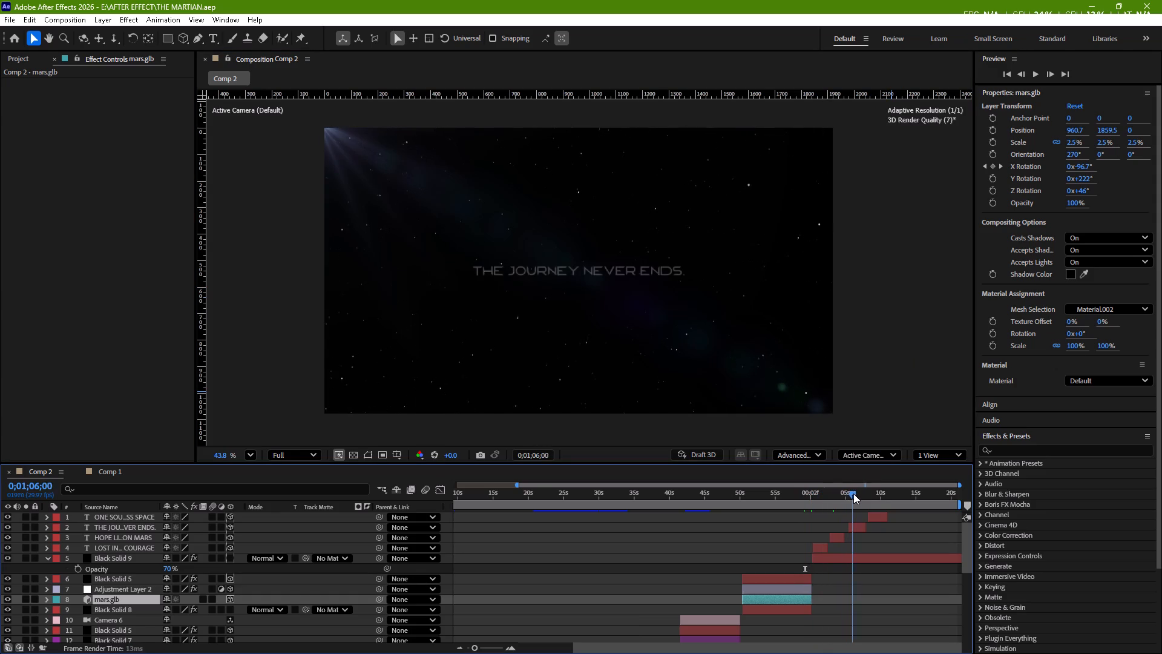
left_click_drag(853, 494, 879, 497)
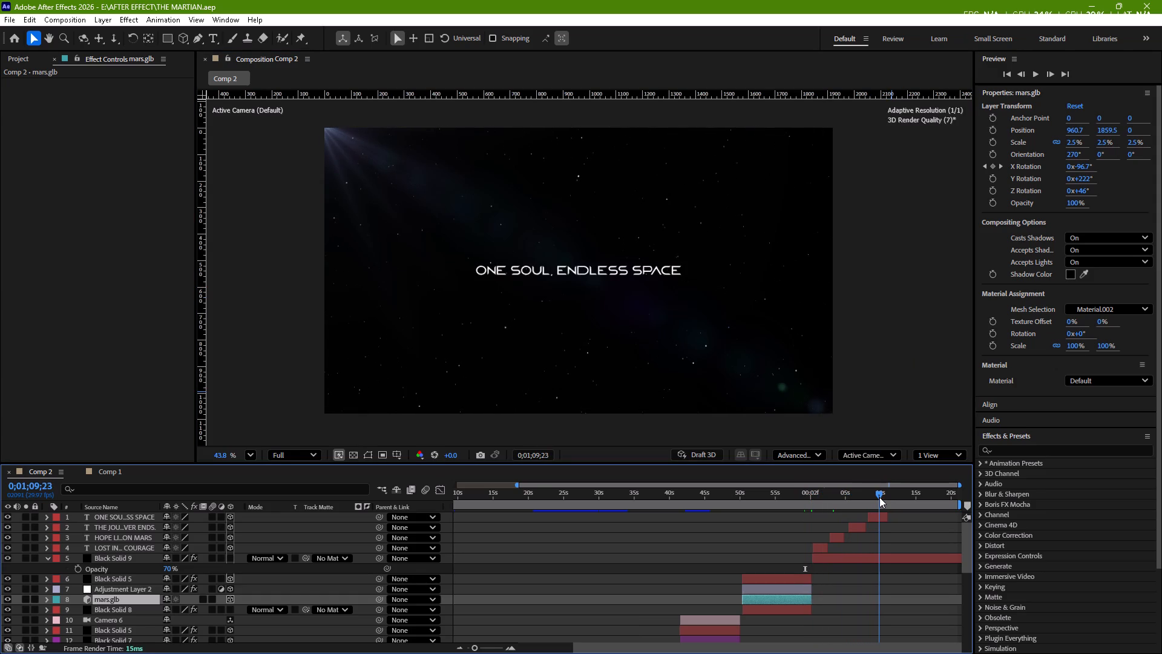
left_click_drag(879, 497, 925, 503)
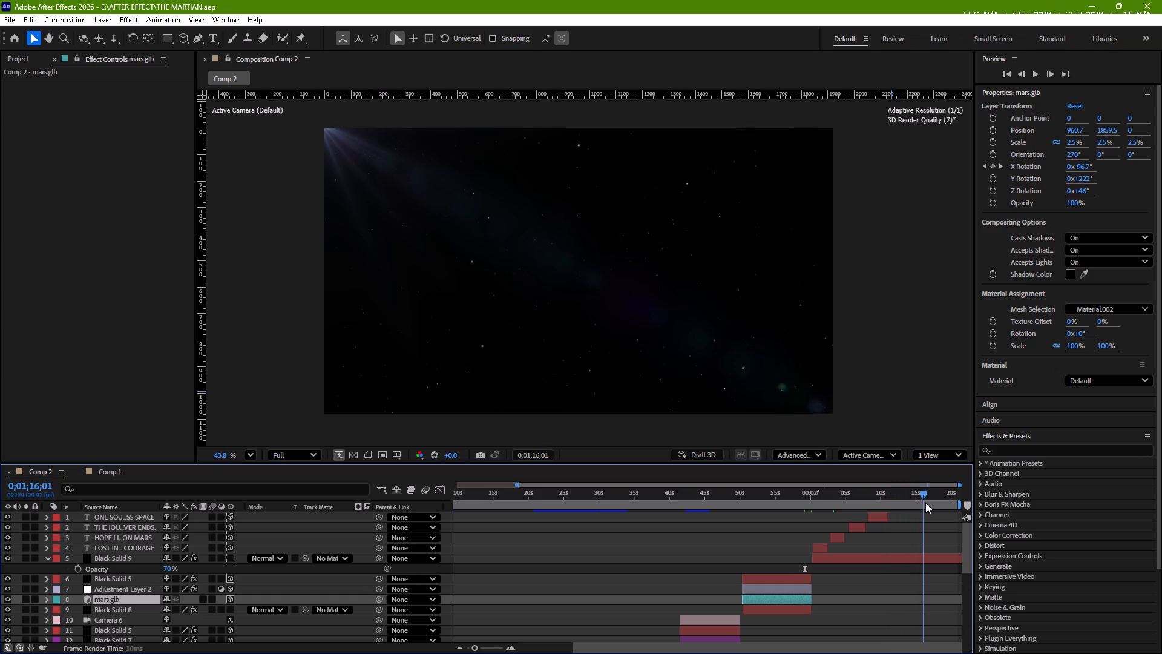
left_click_drag(925, 503, 767, 538)
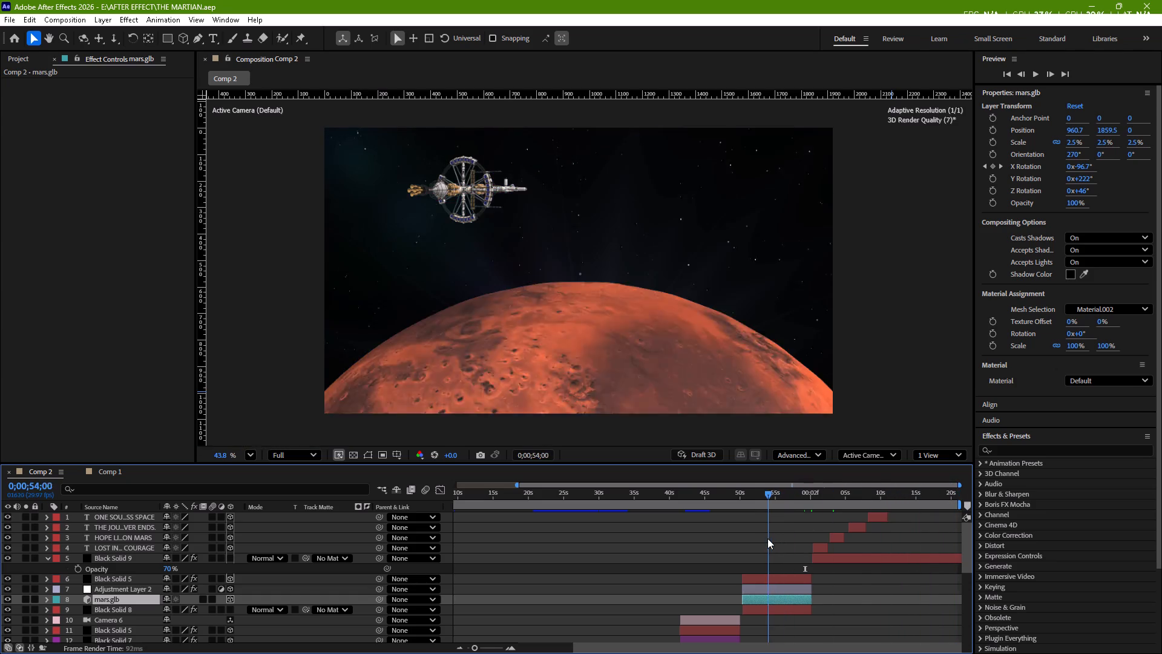
left_click_drag(767, 538, 772, 543)
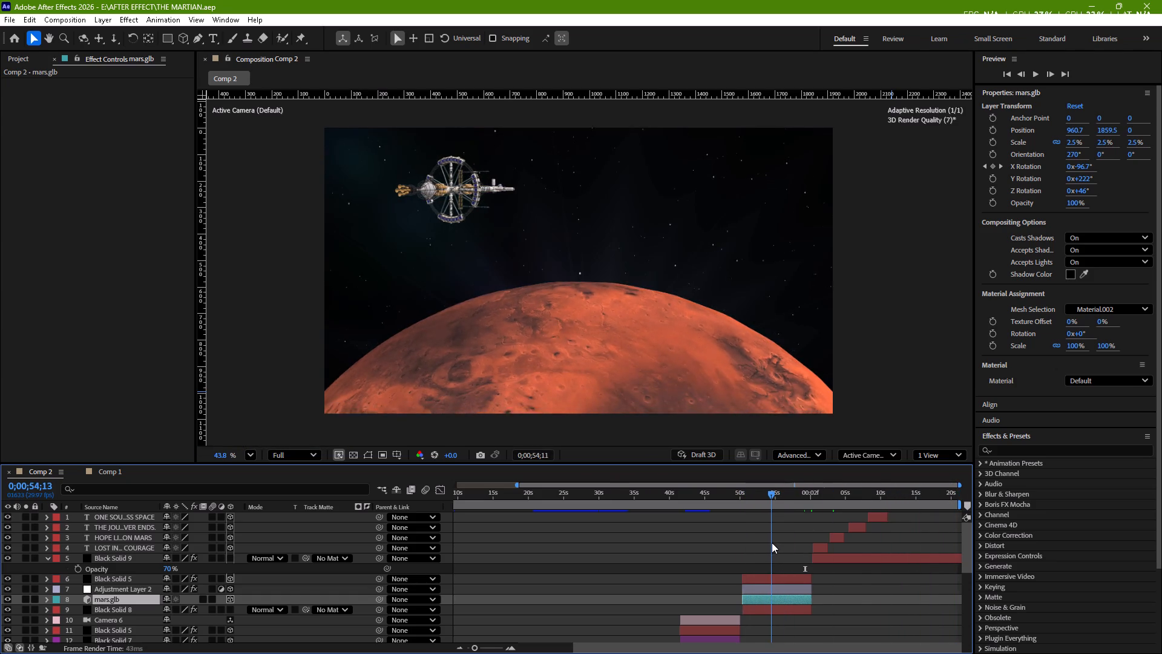
left_click_drag(772, 543, 736, 553)
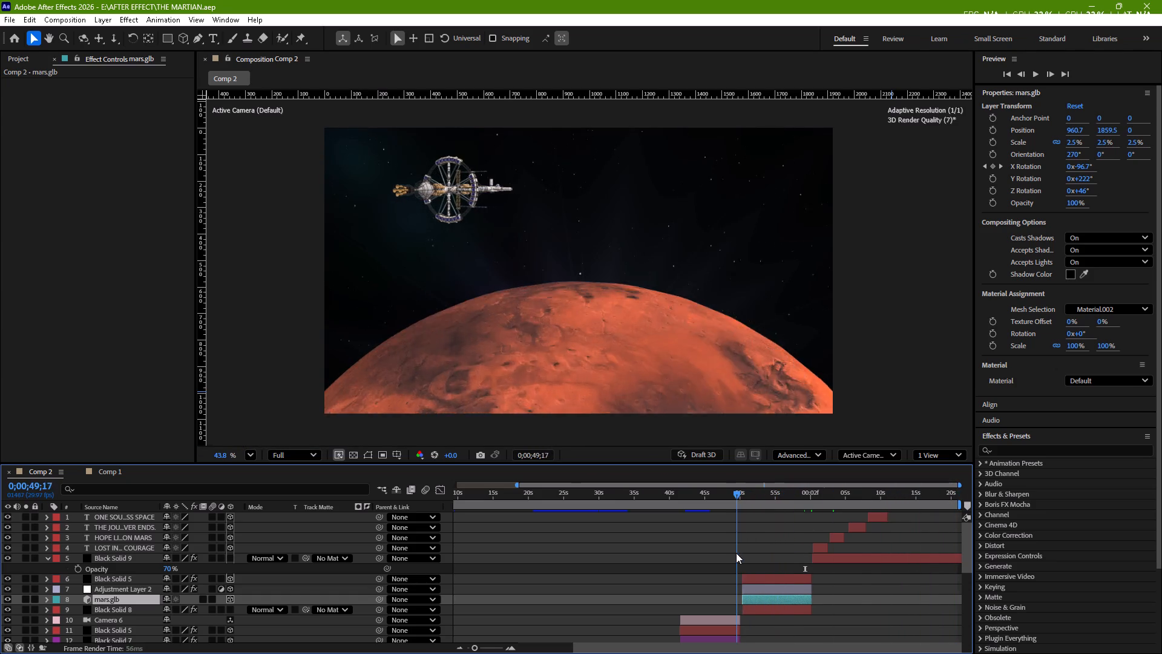
left_click_drag(736, 553, 711, 558)
key("space")
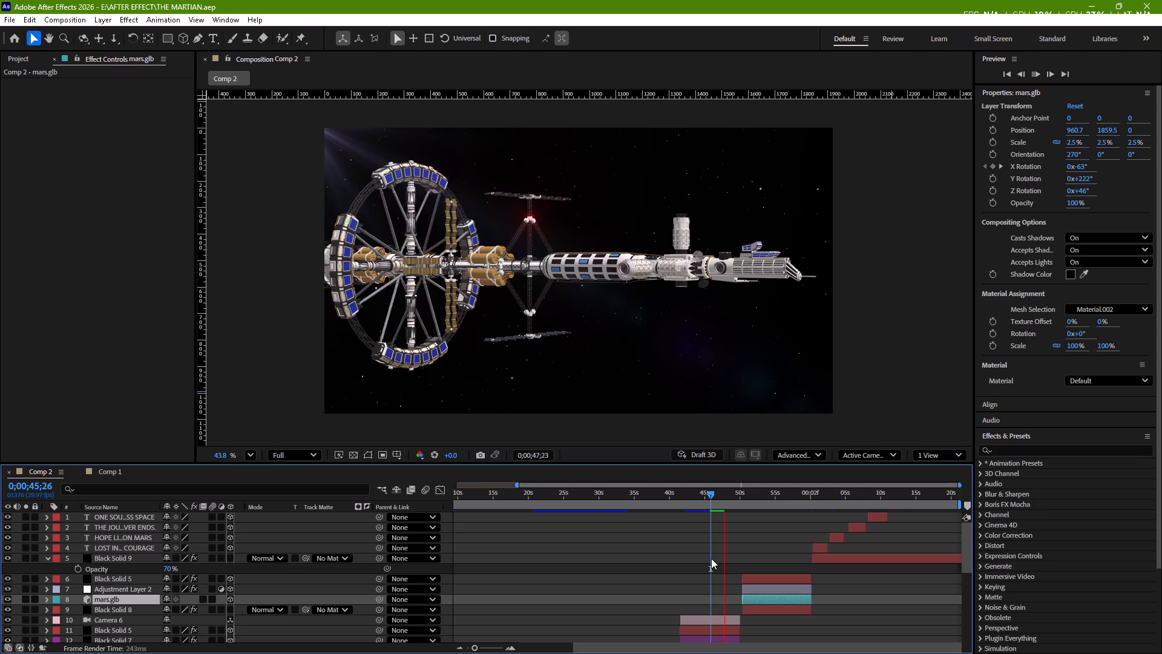
key("space")
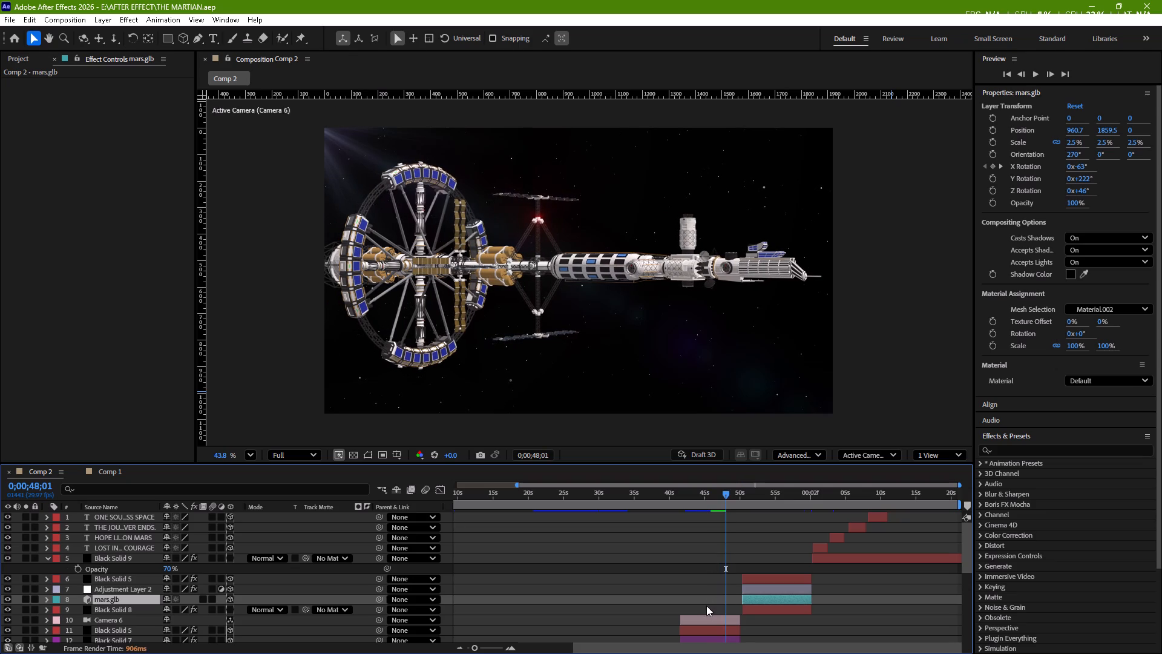
Select the spaceship shot's flare layer, Black Solid 7, and scrub back and forth through the shot to check the flare.
scroll(705, 609, "down", 3)
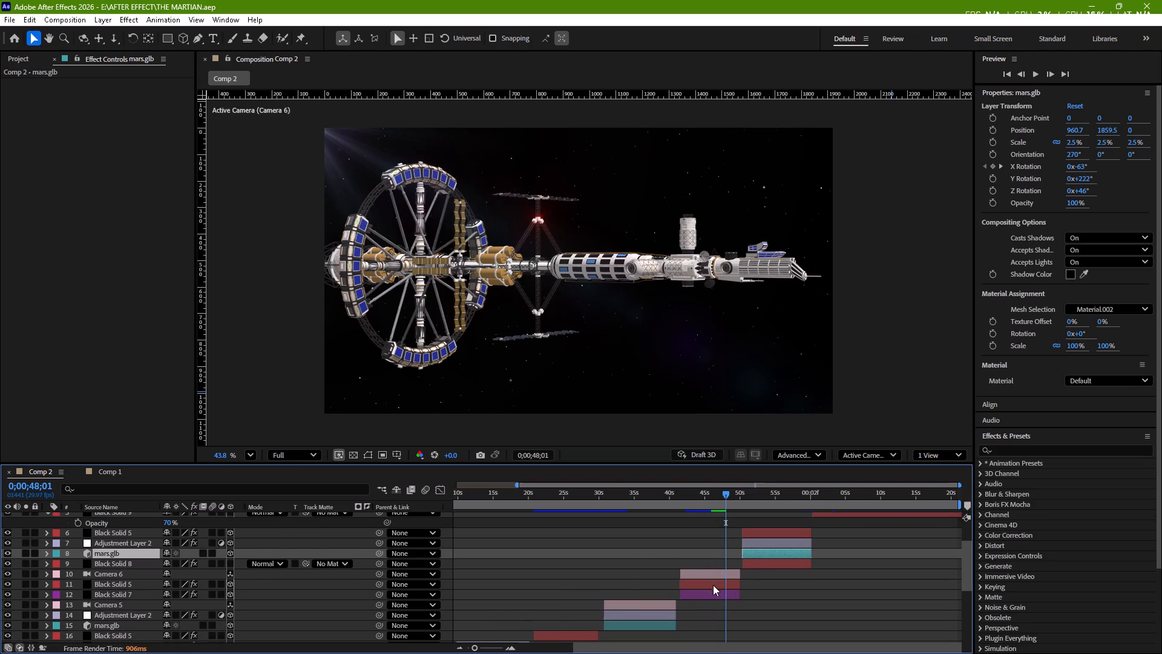
left_click(716, 592)
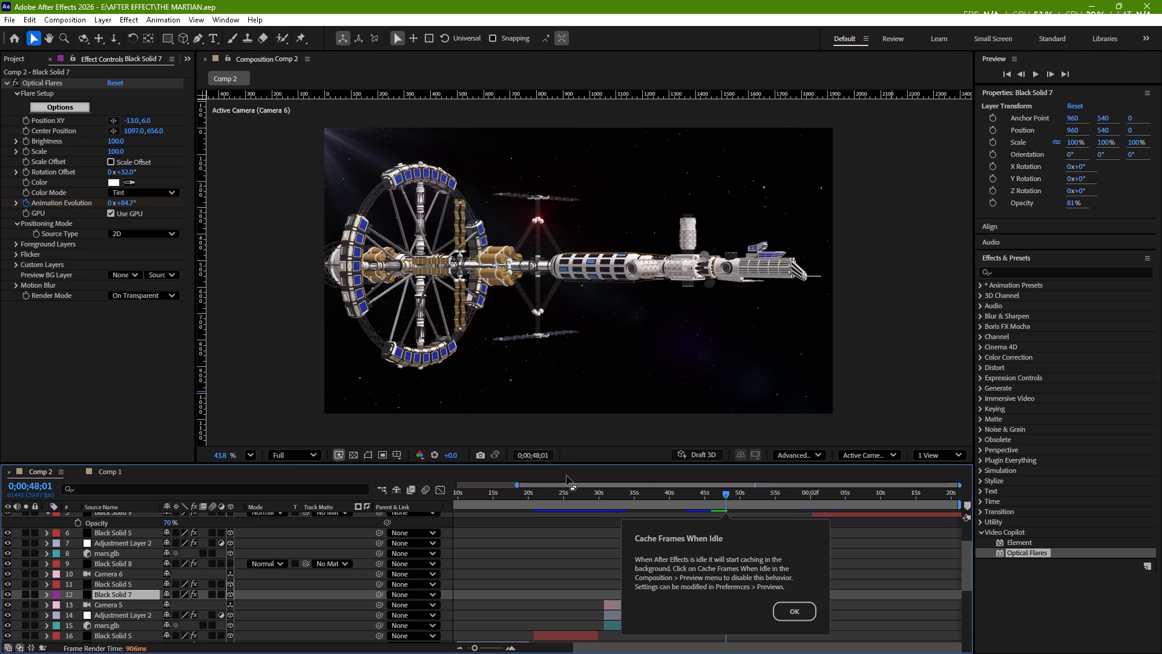
left_click(783, 610)
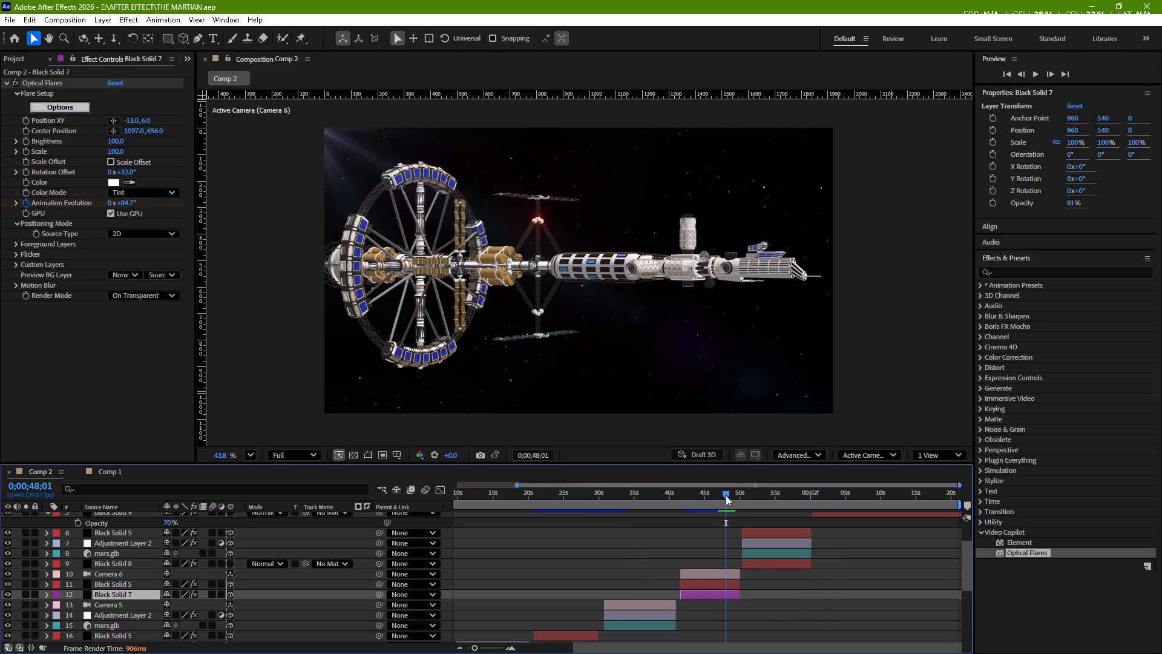
left_click_drag(726, 495, 721, 512)
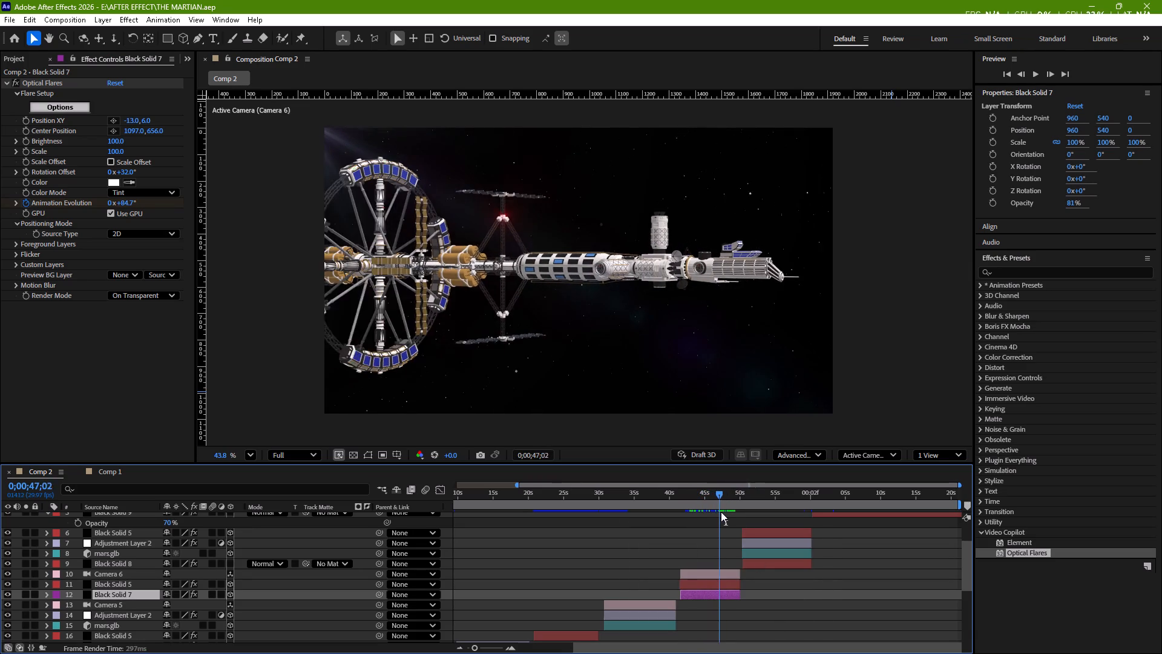
left_click_drag(721, 512, 740, 516)
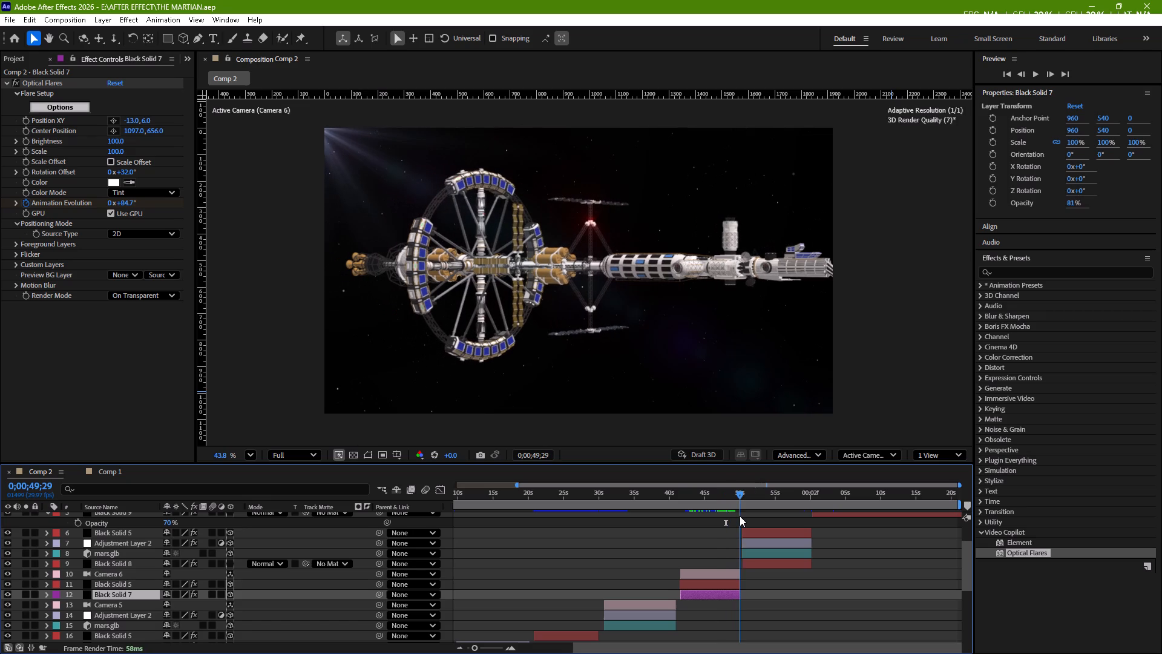
left_click_drag(740, 516, 714, 517)
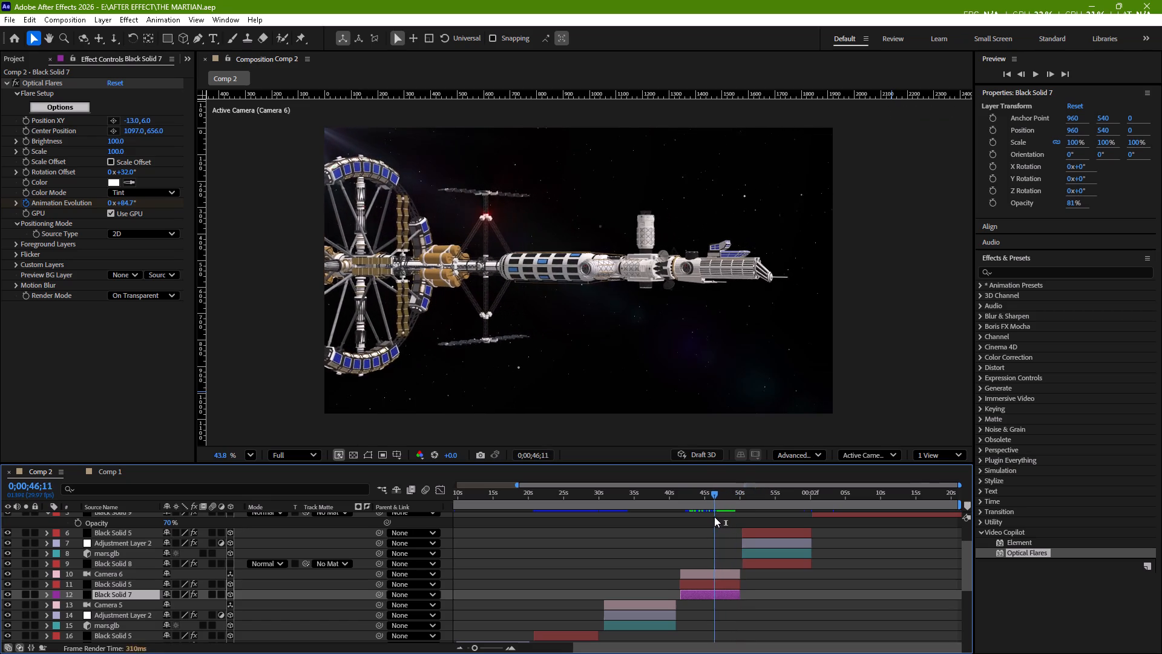
left_click_drag(714, 517, 689, 524)
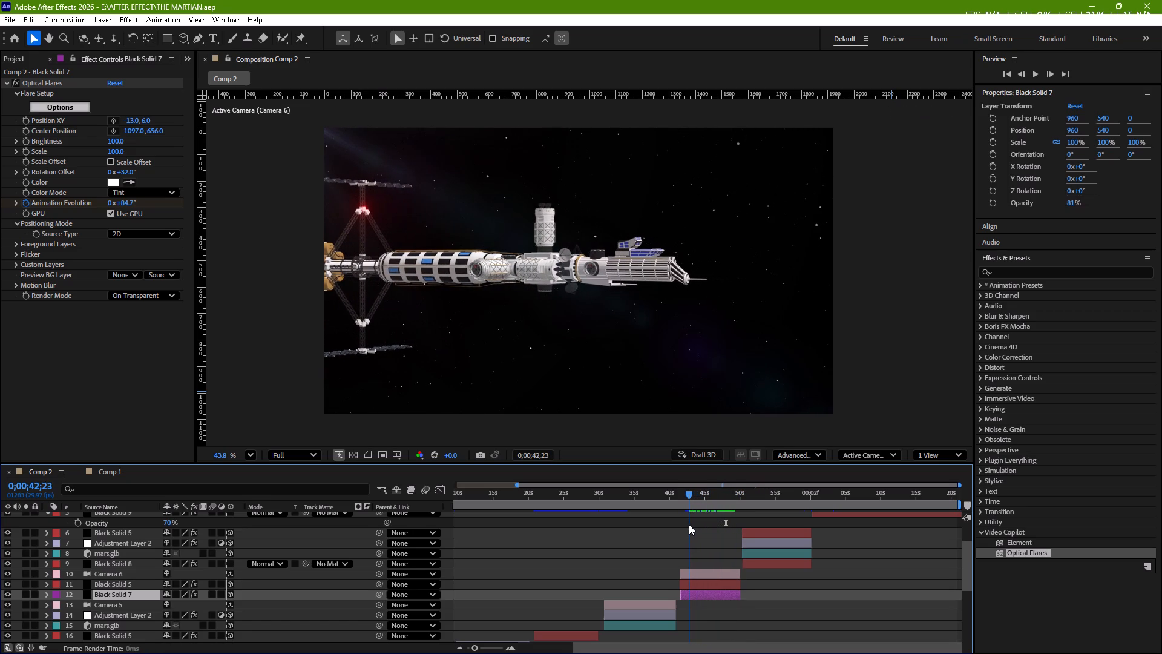
left_click_drag(689, 524, 685, 530)
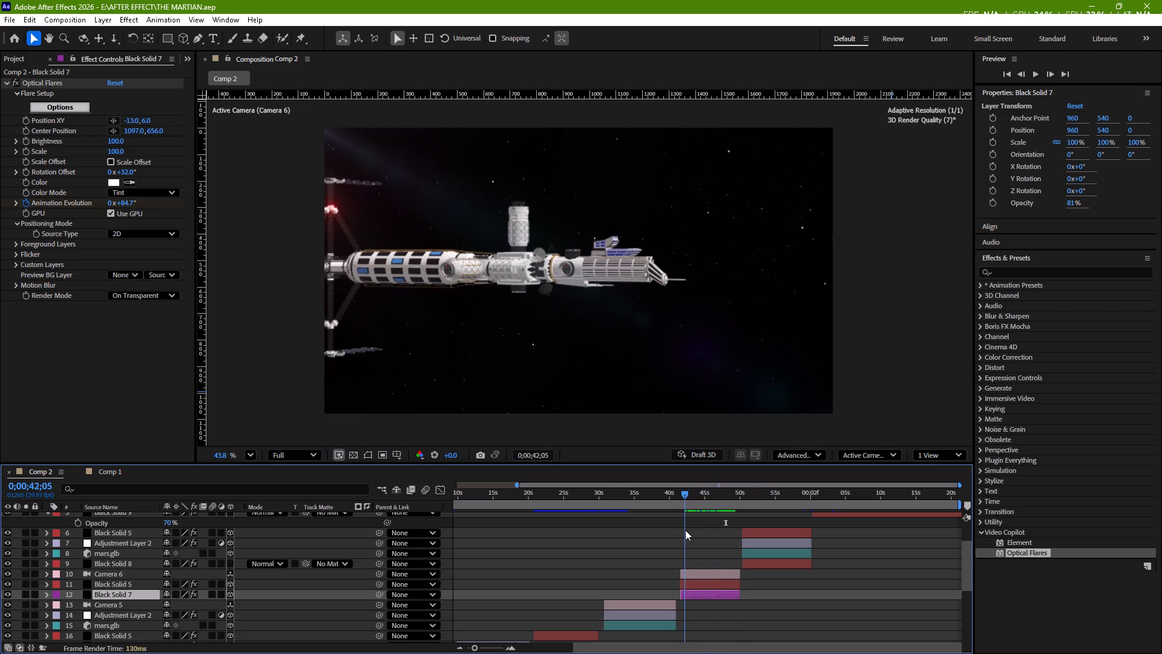
left_click_drag(685, 530, 715, 529)
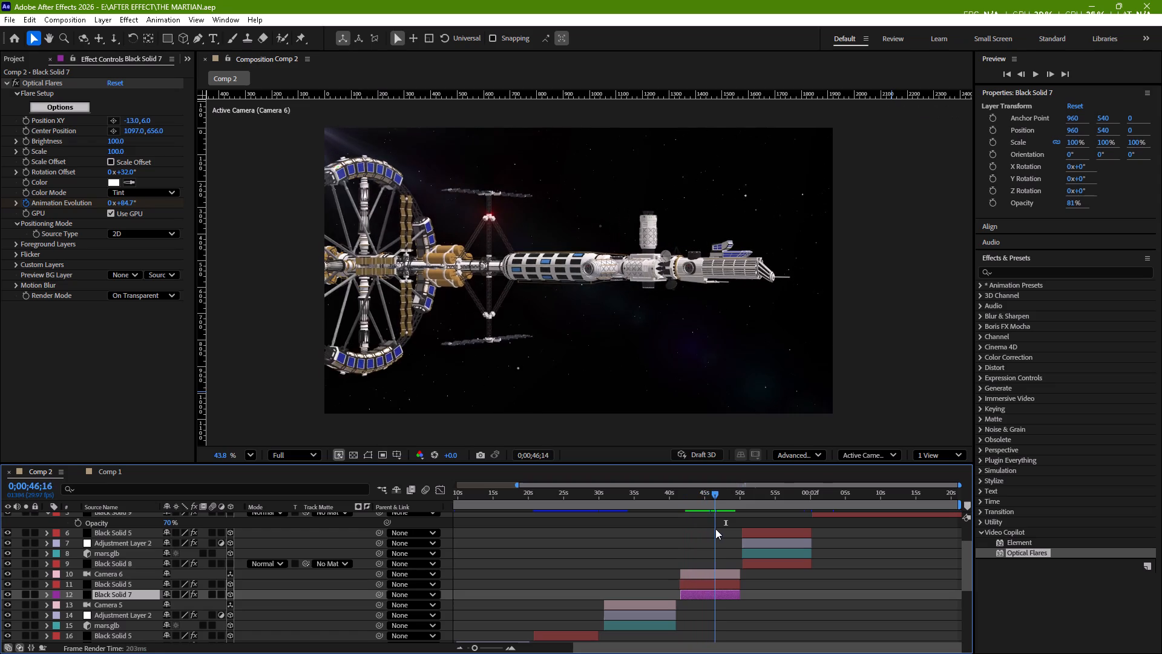
left_click_drag(715, 529, 744, 535)
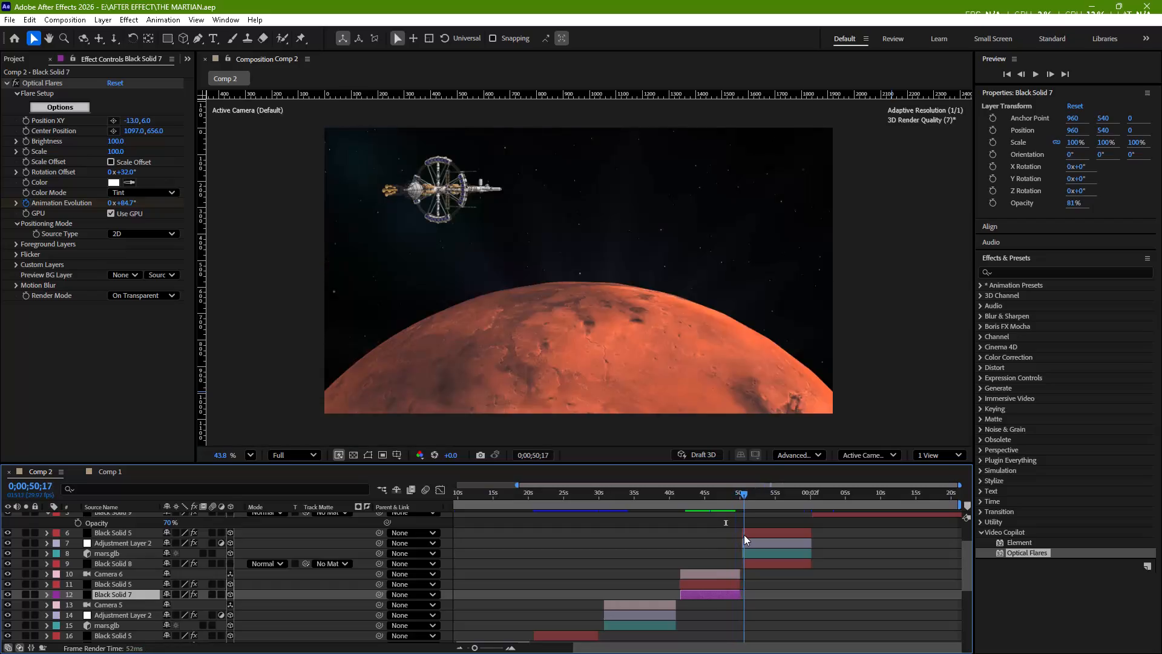
left_click_drag(744, 535, 734, 535)
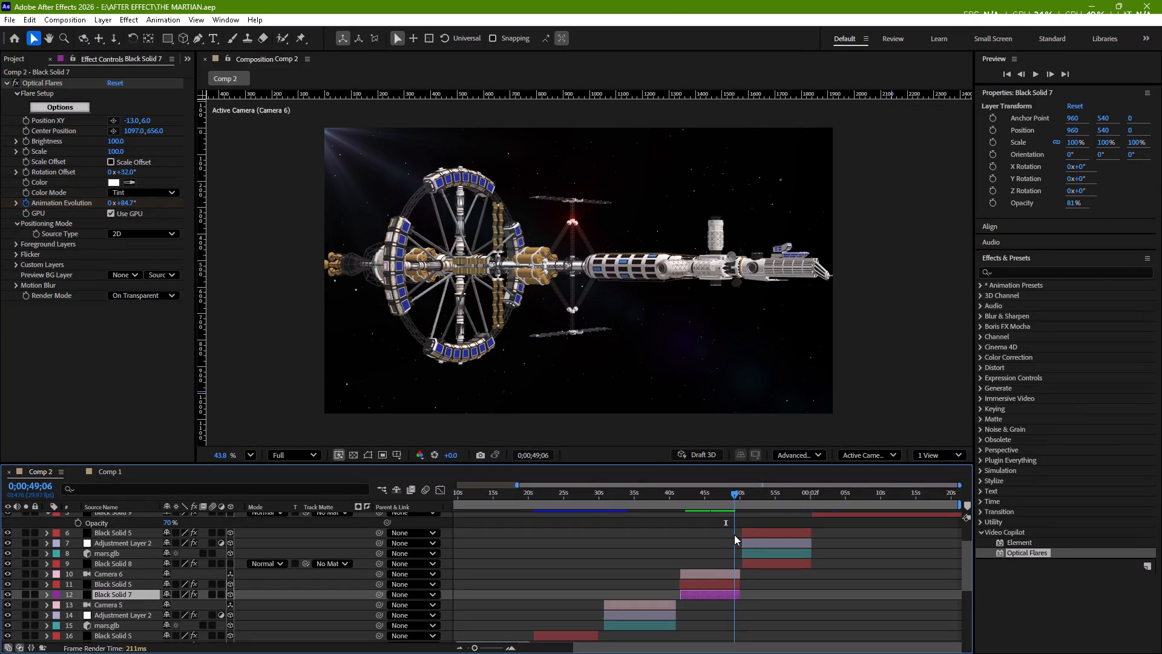
left_click_drag(734, 535, 719, 538)
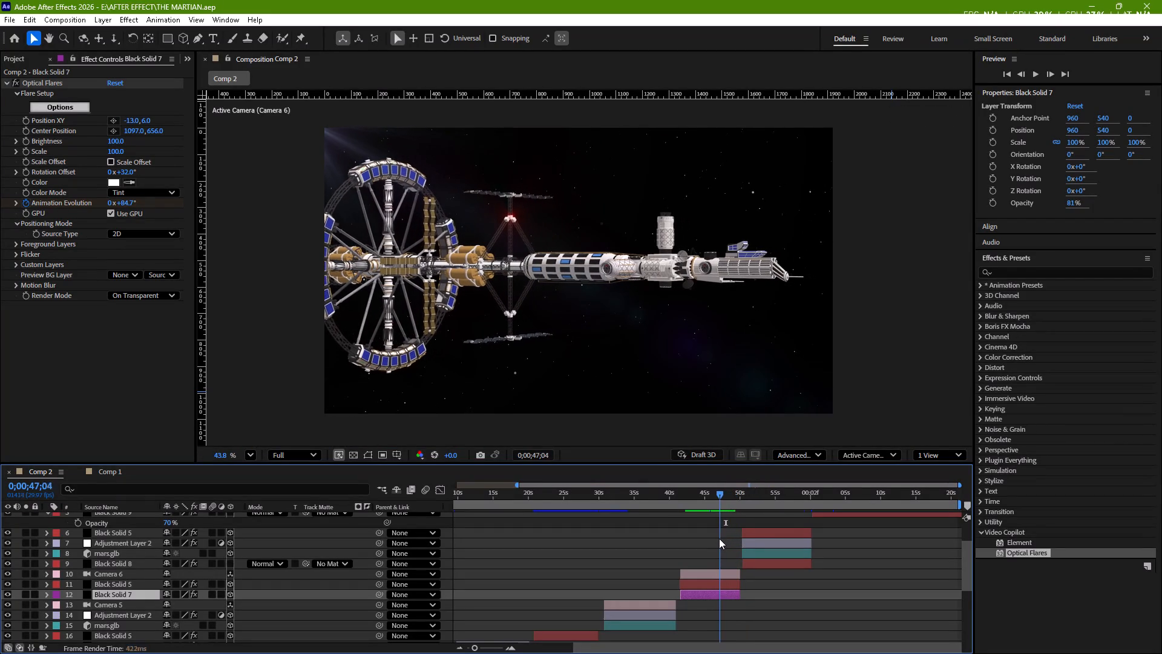
left_click_drag(719, 538, 736, 543)
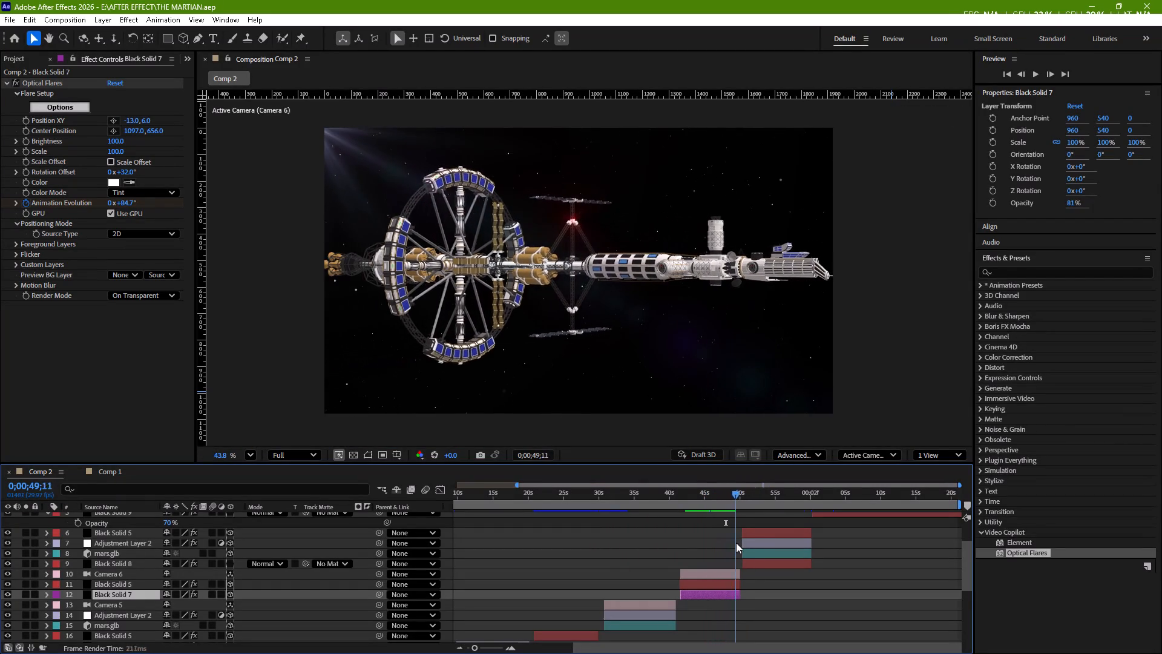
Scrub through the Mars shot and the closing titles to the end of the composition to check the flares.
left_click_drag(736, 543, 783, 545)
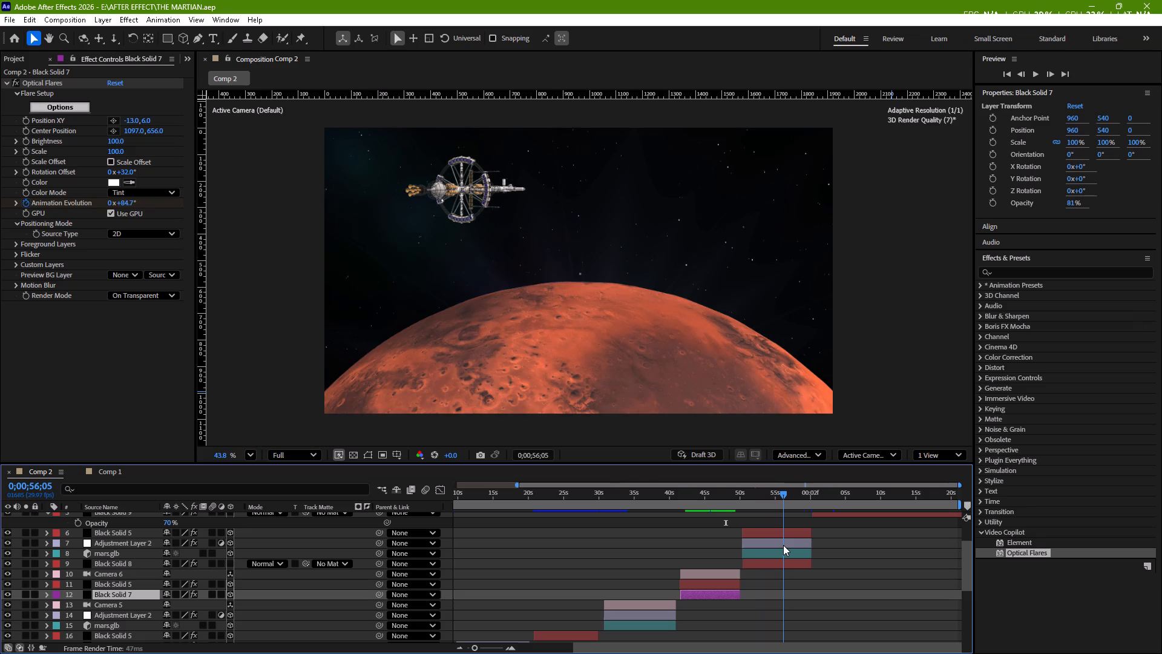
left_click_drag(783, 545, 814, 548)
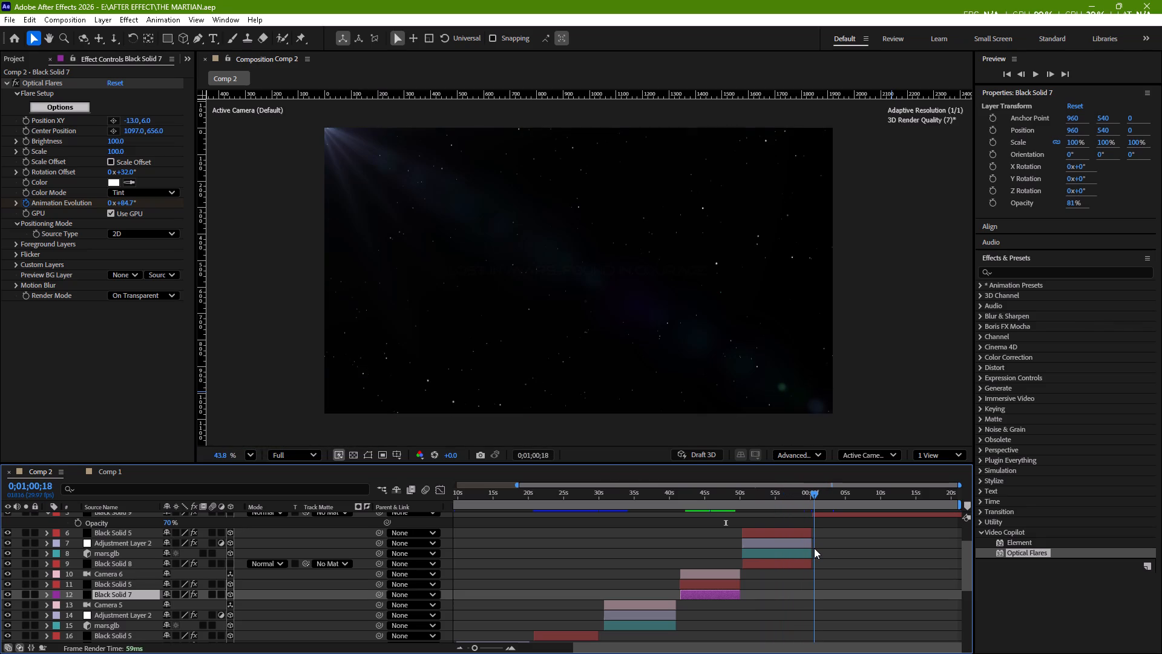
left_click_drag(814, 548, 827, 548)
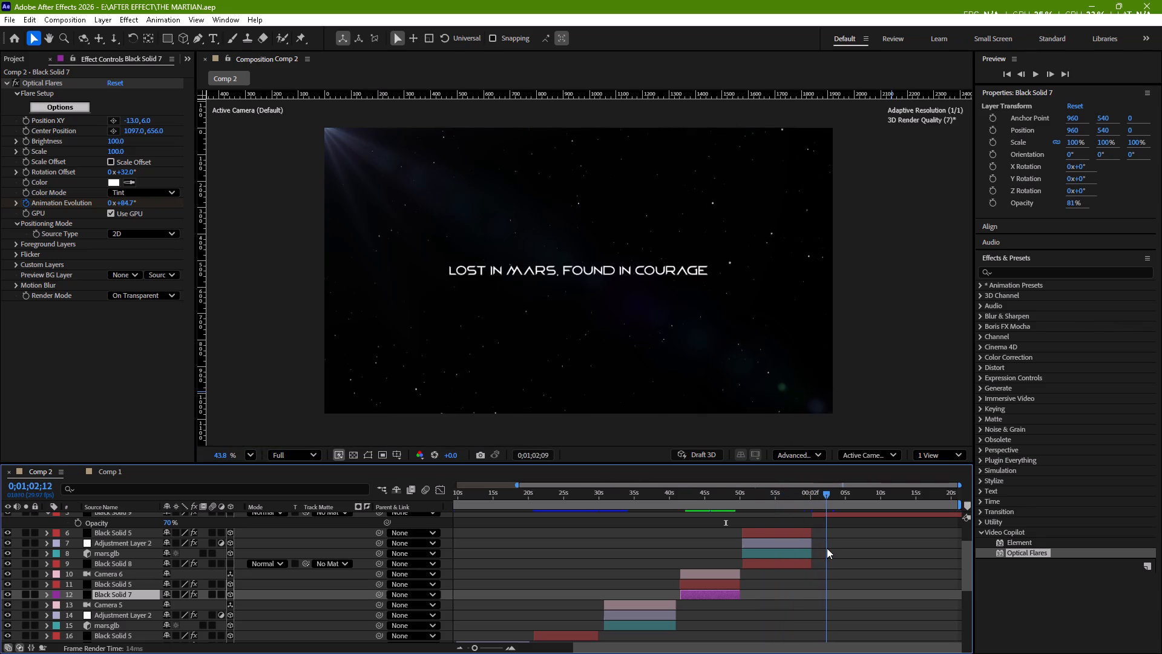
left_click_drag(827, 548, 867, 546)
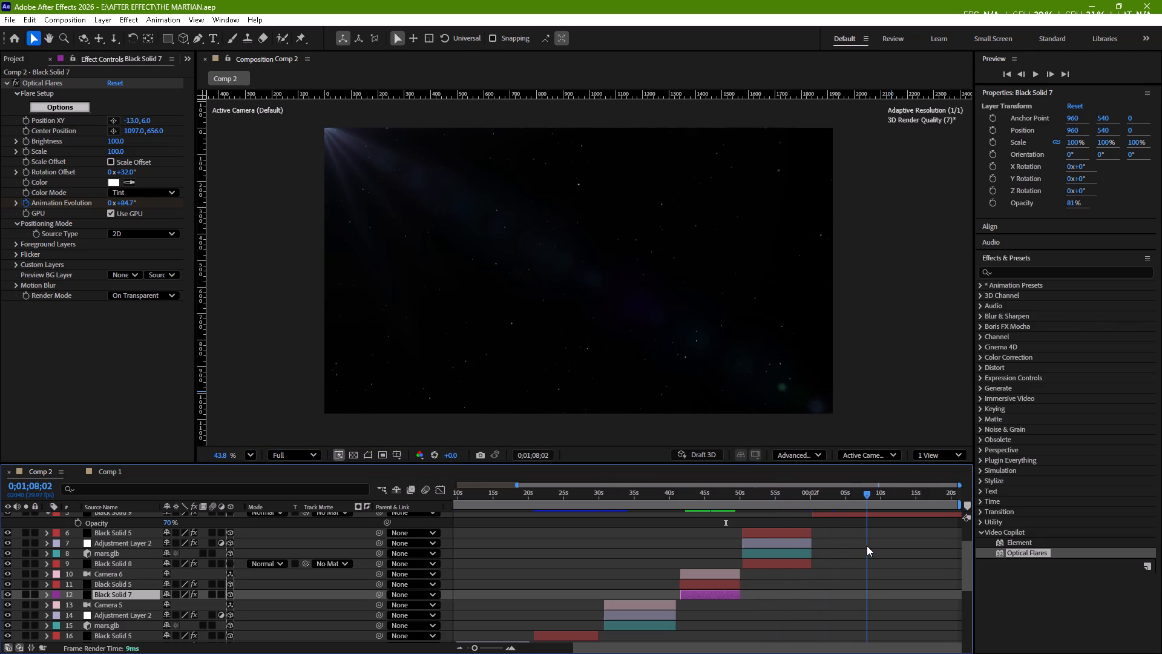
left_click_drag(867, 546, 942, 534)
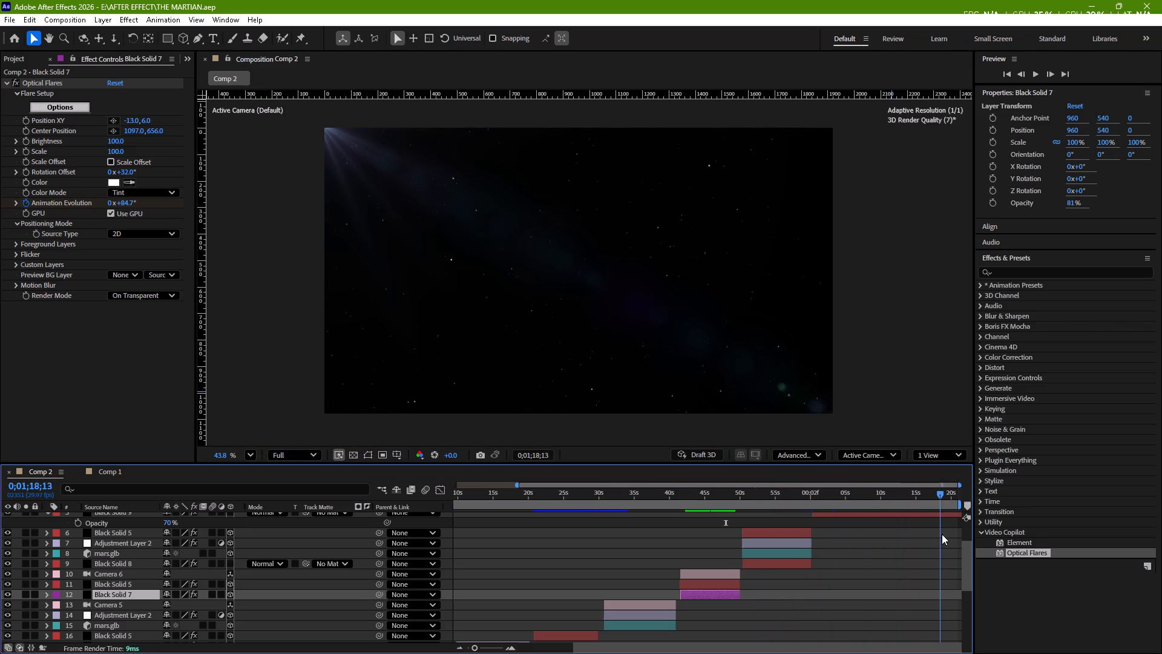
left_click_drag(942, 534, 1007, 558)
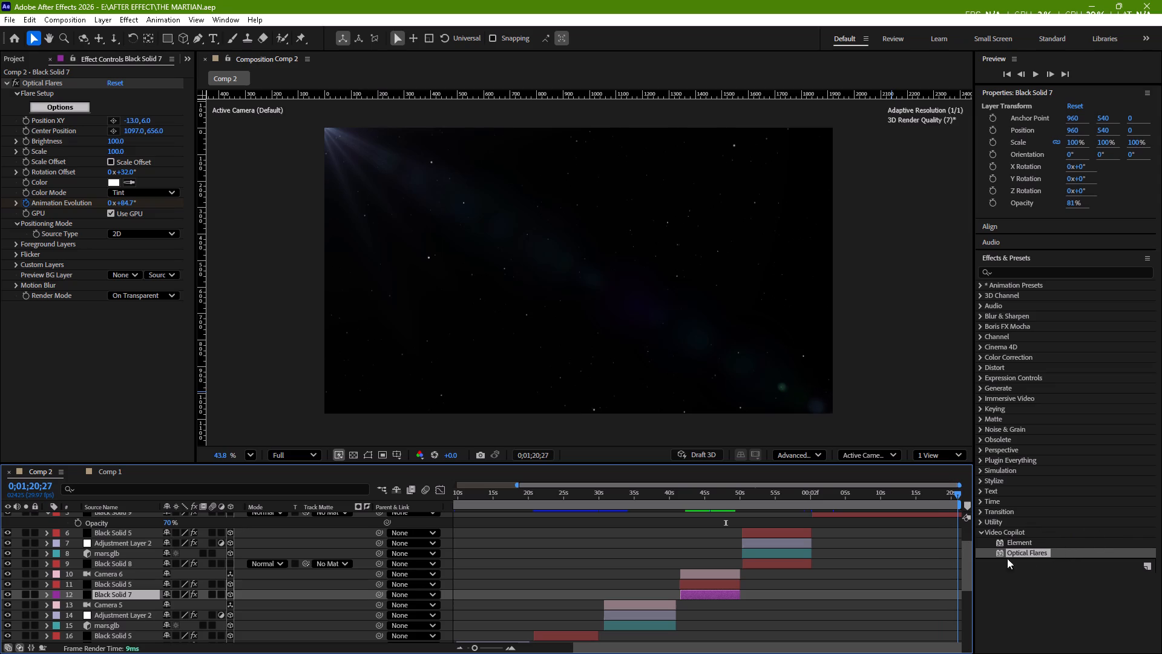
left_click_drag(1007, 558, 934, 574)
scroll(934, 574, "up", 4)
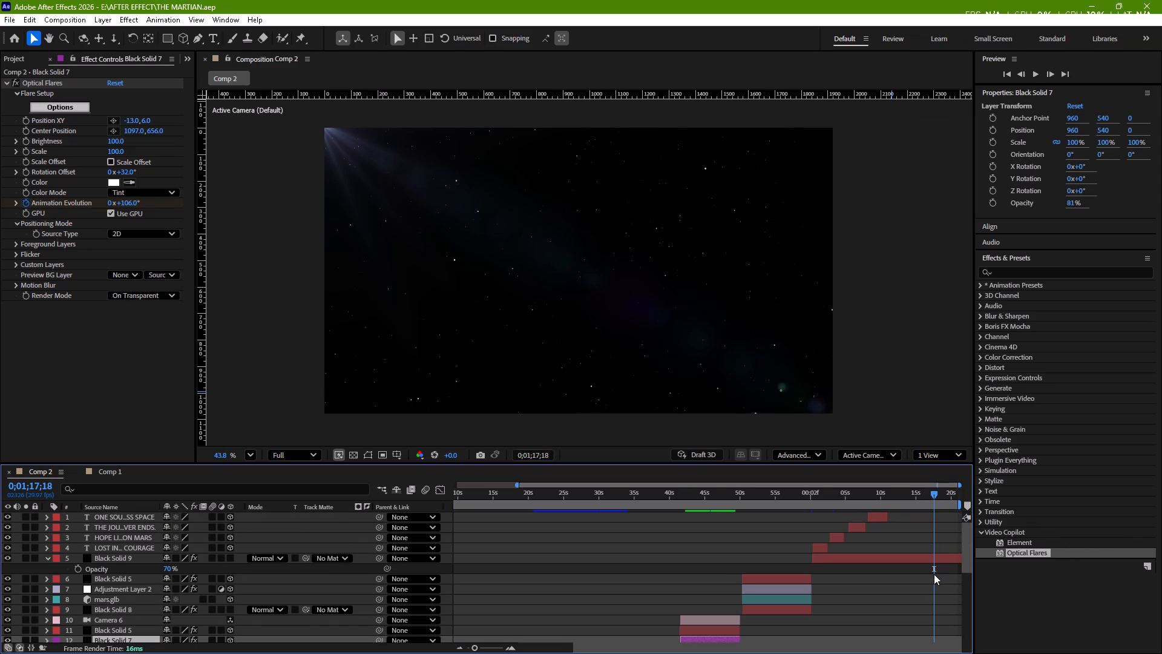
Save the project.
key("ctrl+s")
Send Comp 2 to the Adobe Media Encoder queue for export.
left_click(9, 15)
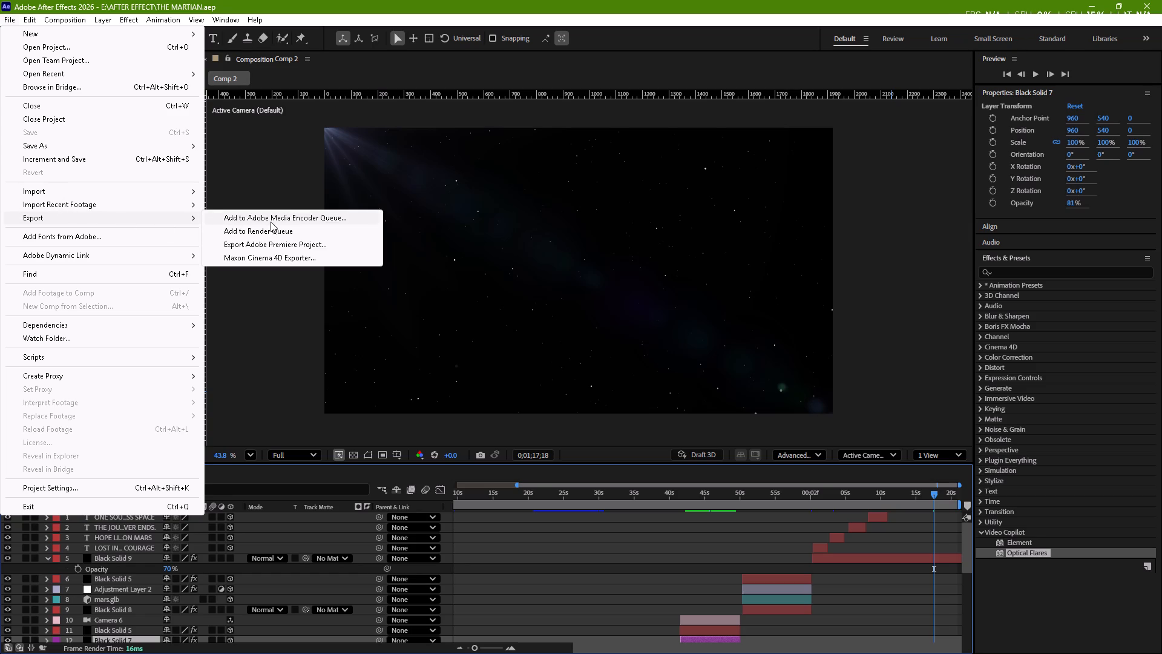
left_click(273, 222)
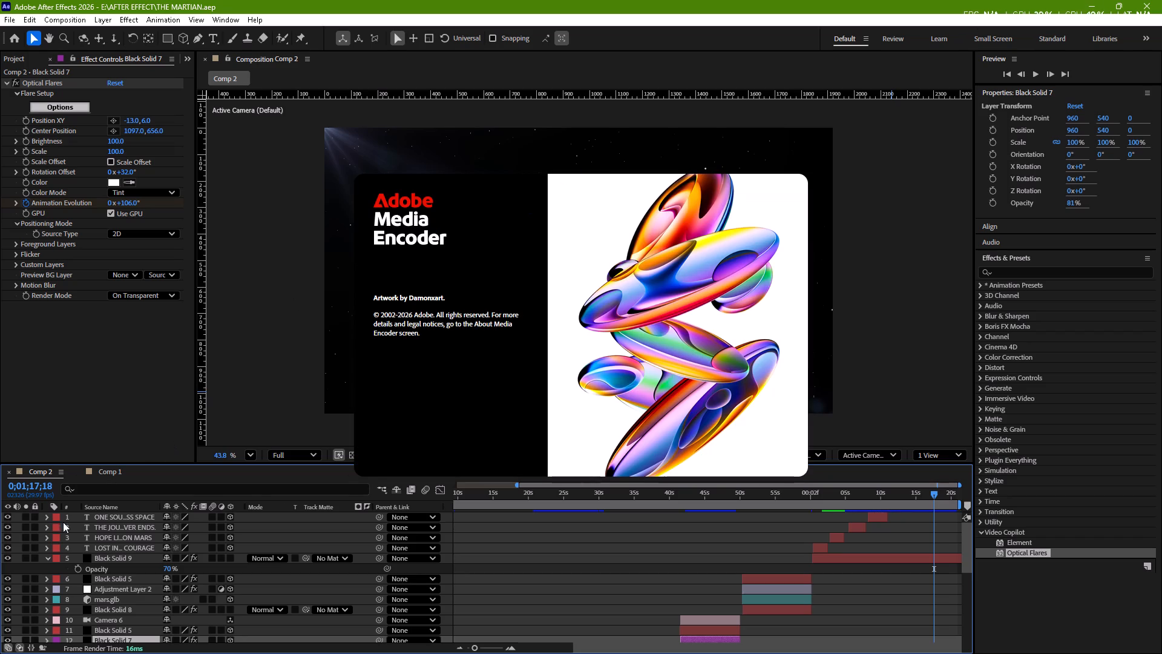
Collapse the displayed properties of the closing-title flare layer, Black Solid 9.
left_click(46, 557)
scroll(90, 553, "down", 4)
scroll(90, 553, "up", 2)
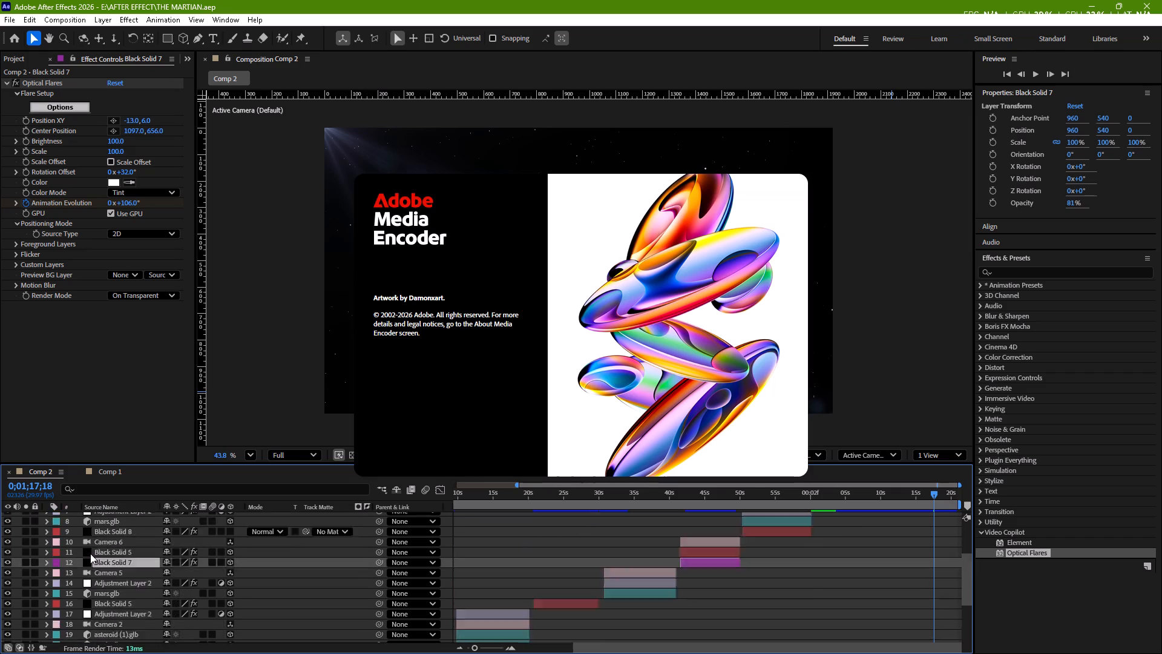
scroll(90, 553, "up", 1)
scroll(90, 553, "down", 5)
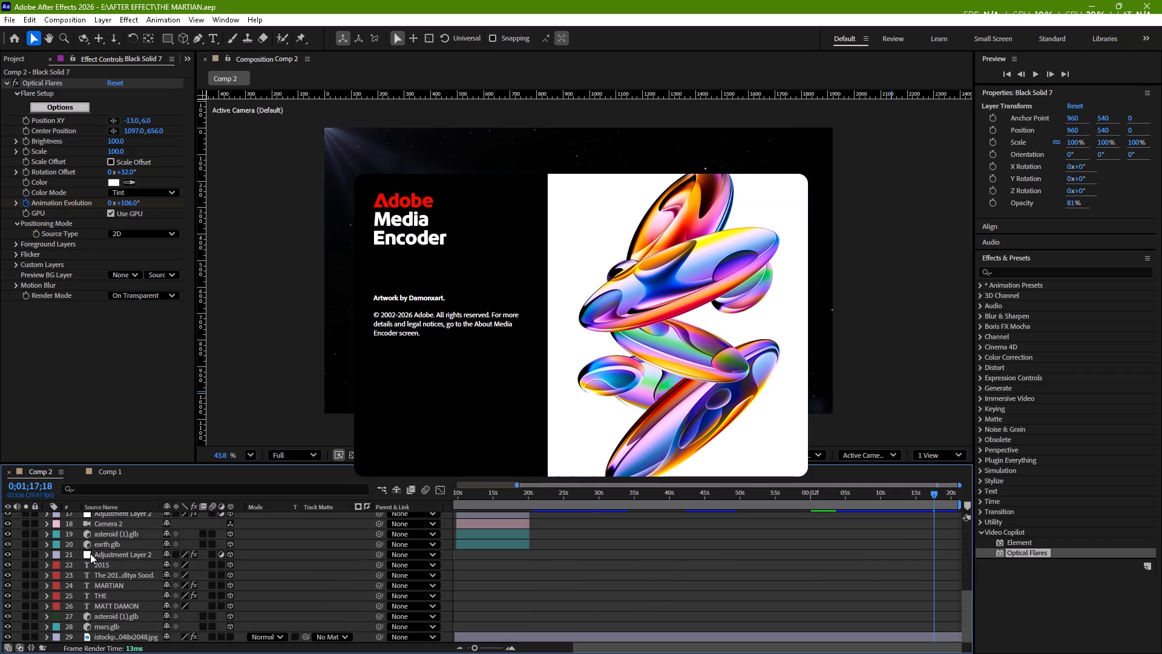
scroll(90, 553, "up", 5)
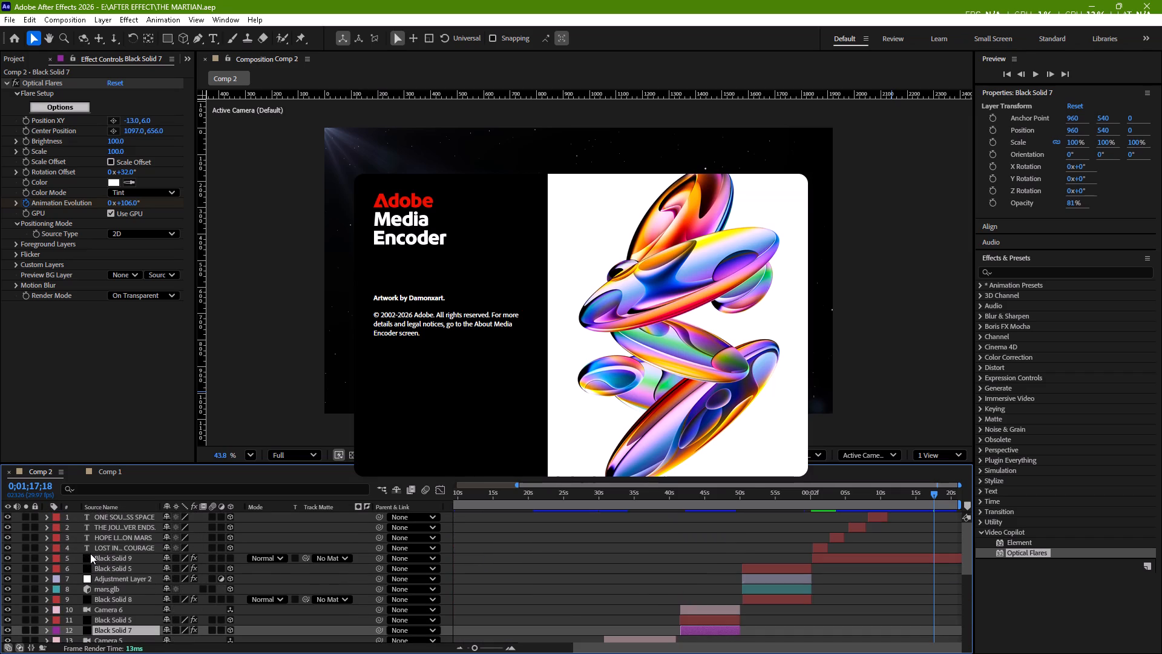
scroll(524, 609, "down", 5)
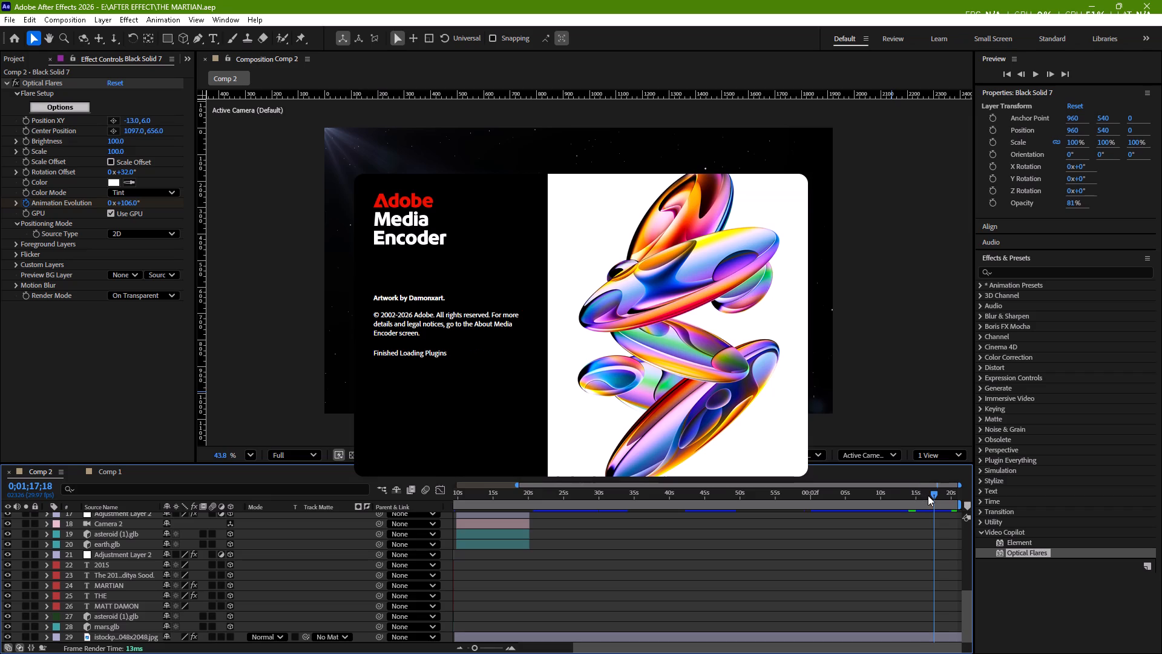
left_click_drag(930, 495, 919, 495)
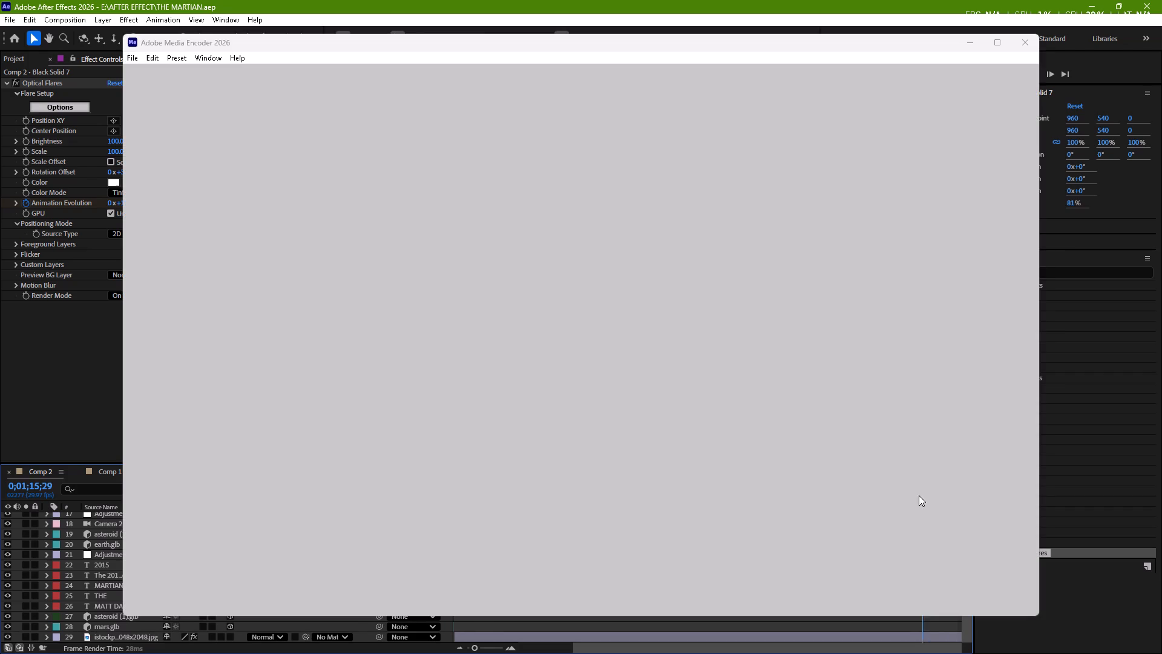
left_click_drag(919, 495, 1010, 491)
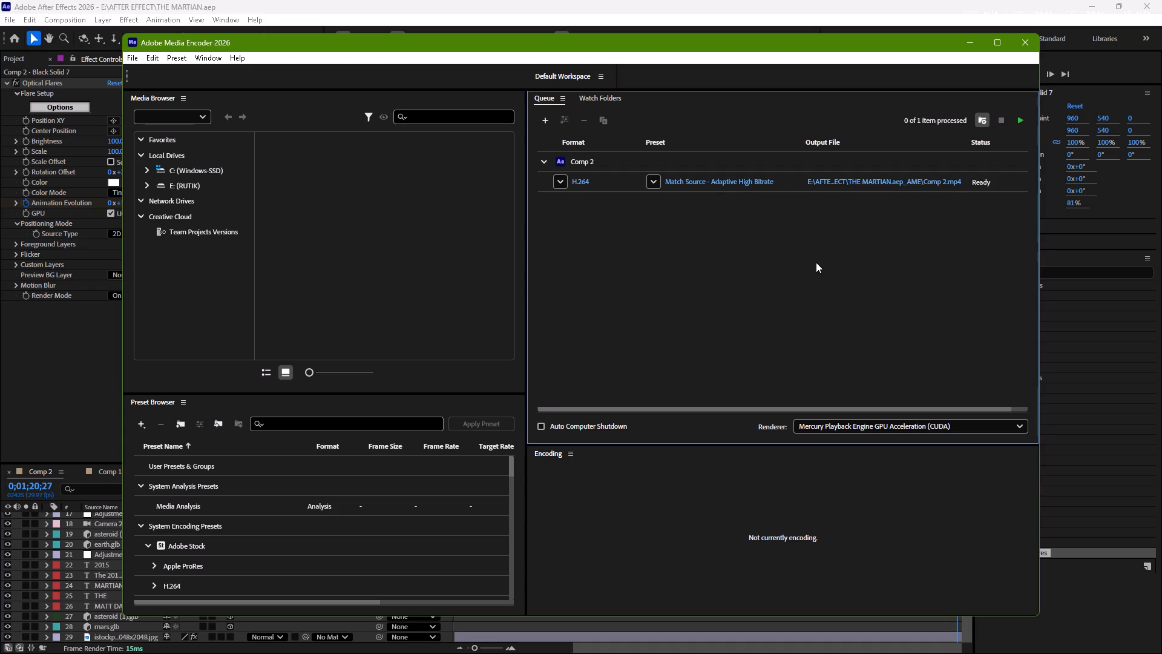
Change the output location of Comp 2's queued H.264 export to the VIDEO EXPORT folder on the E: drive.
left_click(891, 180)
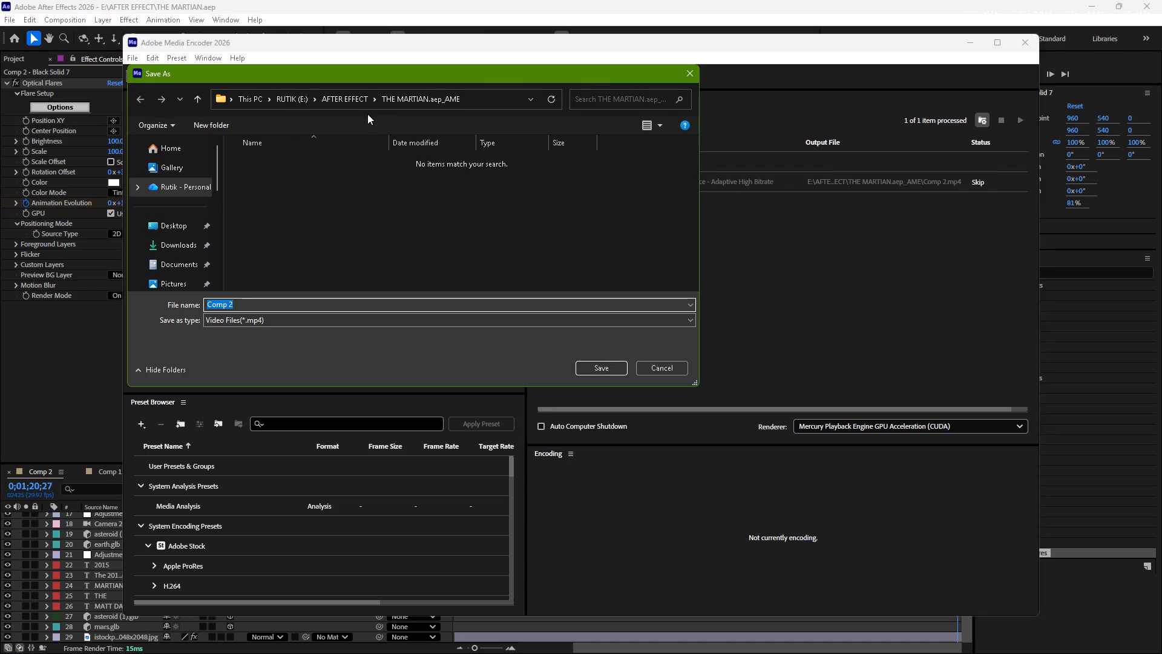
left_click(300, 97)
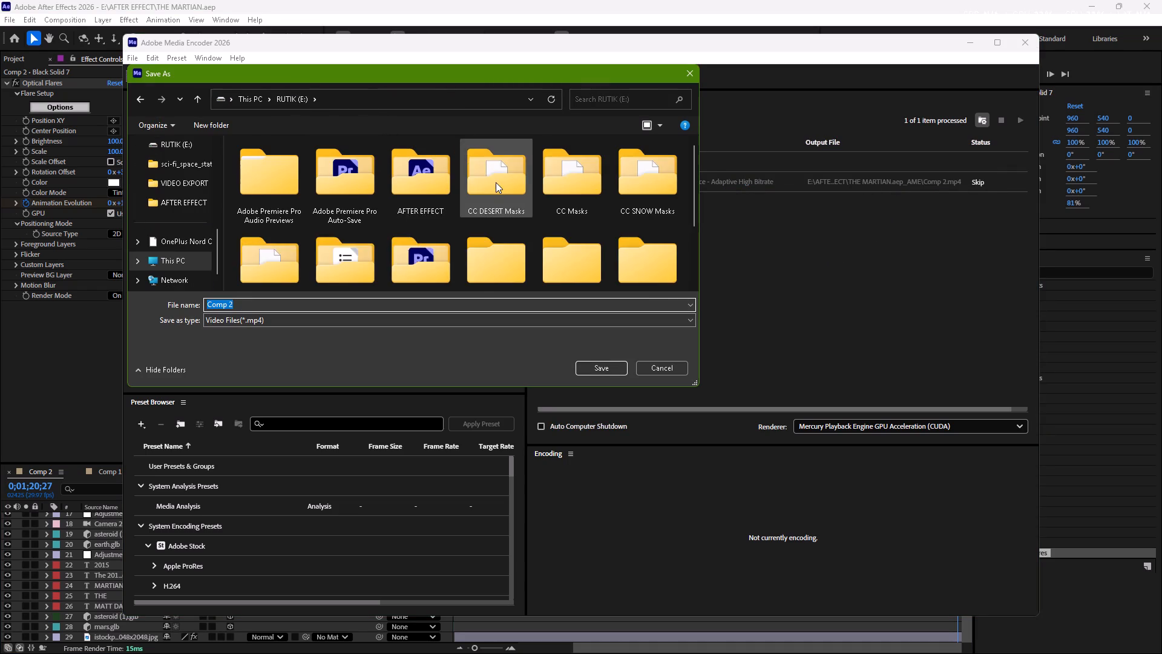
scroll(496, 182, "down", 2)
scroll(579, 187, "up", 1)
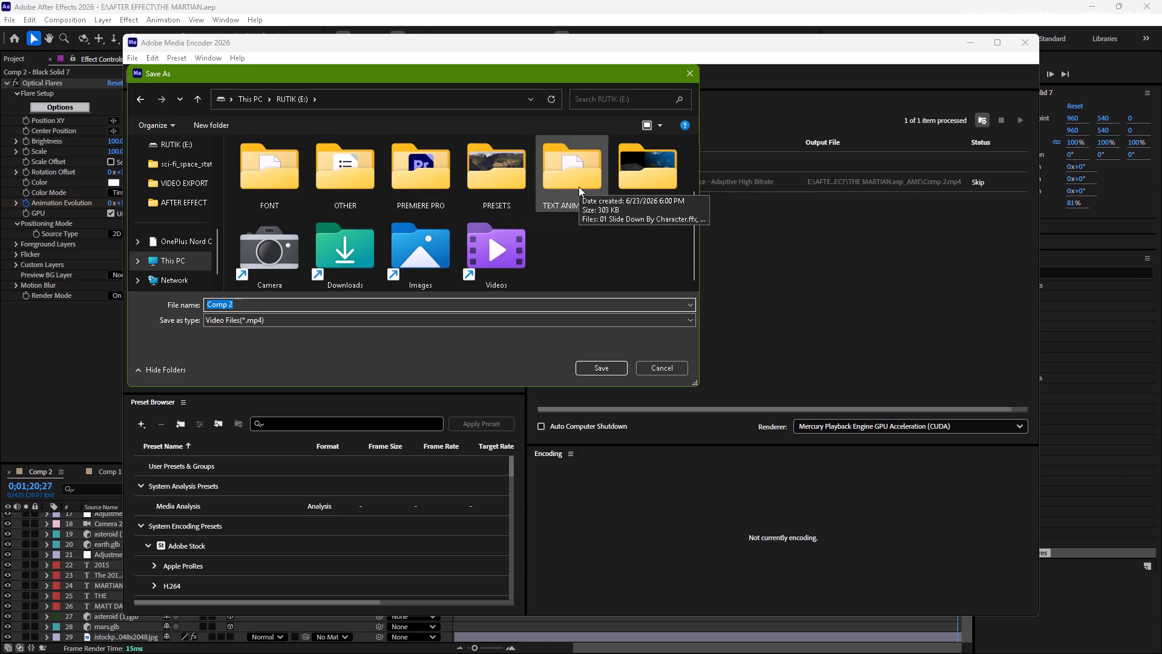
scroll(579, 187, "up", 2)
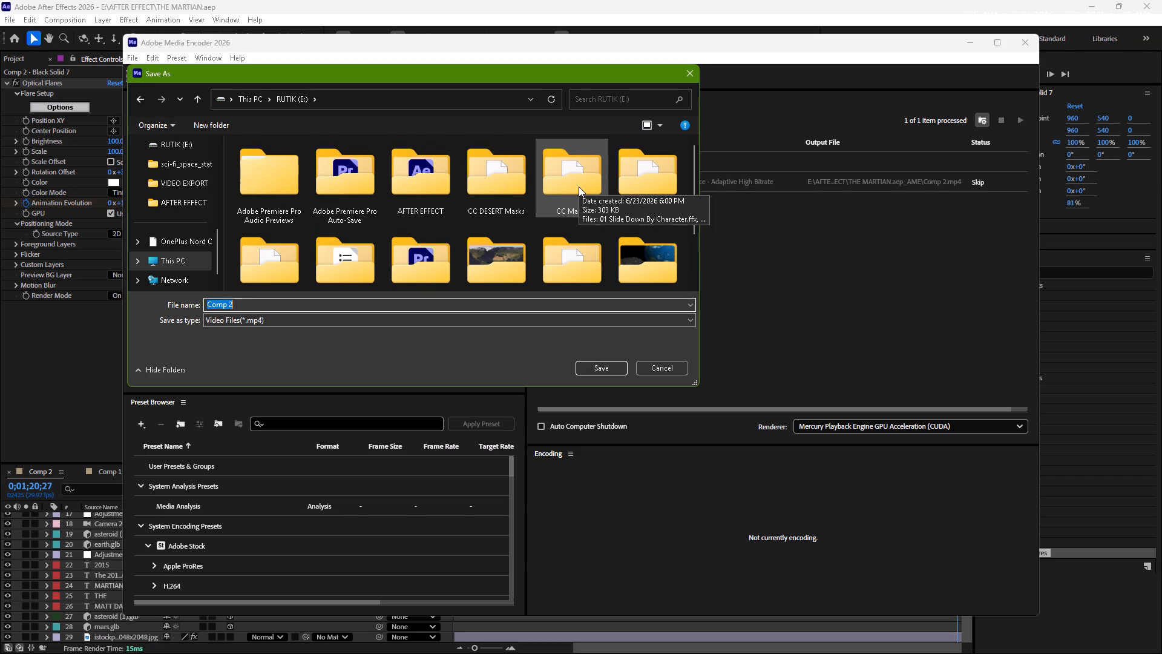
scroll(729, 176, "down", 1)
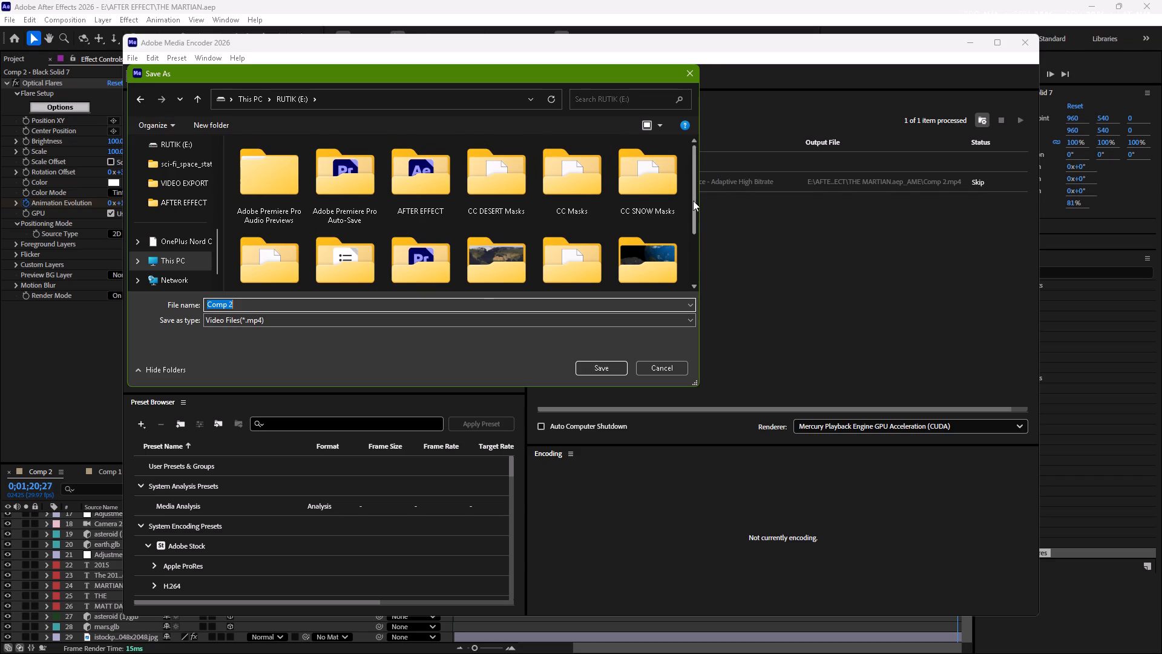
scroll(686, 206, "down", 2)
double_click(665, 190)
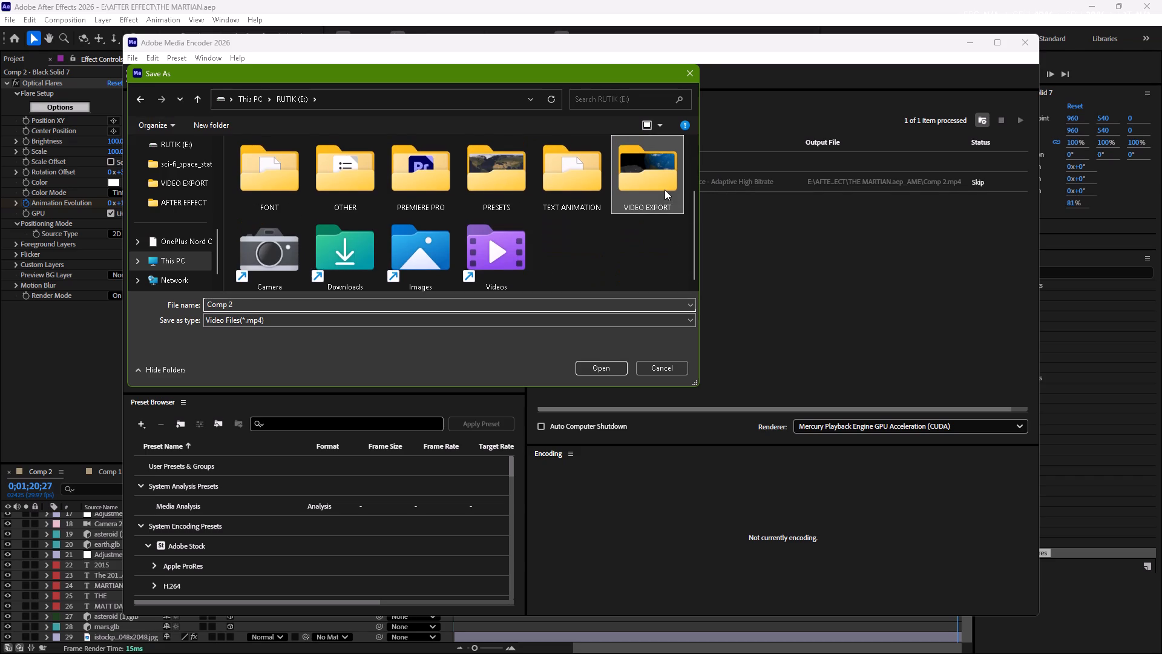
triple_click(665, 190)
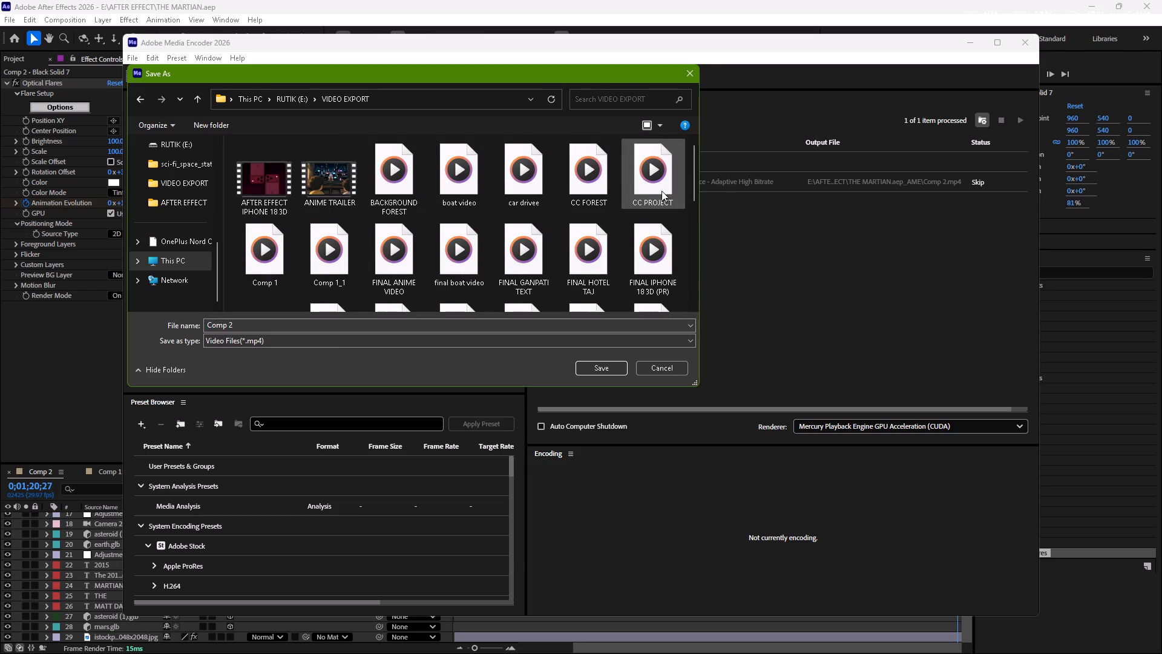
Name the output video file MARTIAN and save it as the export destination.
left_click(370, 327)
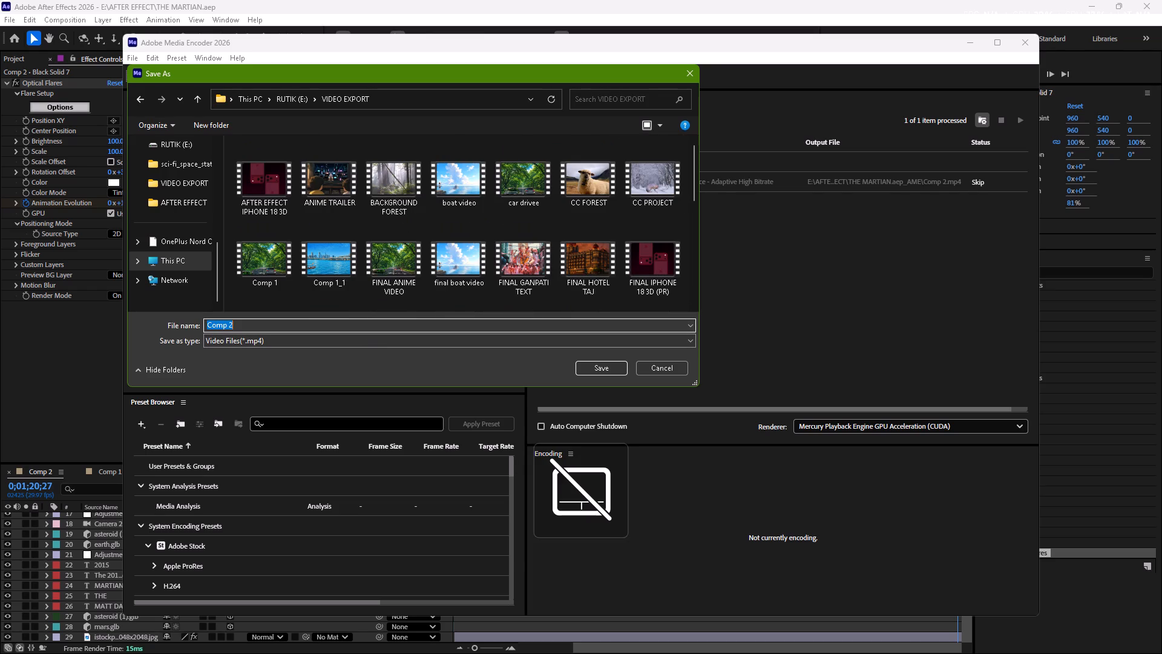
type("MARTIAN")
key("space")
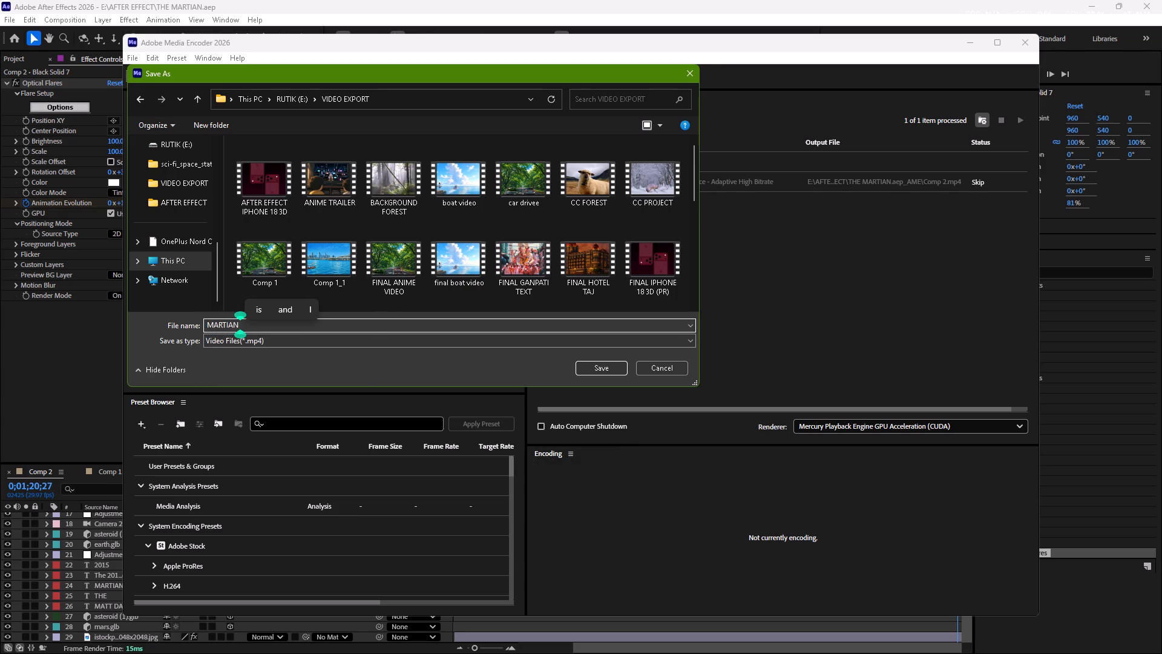
left_click(611, 365)
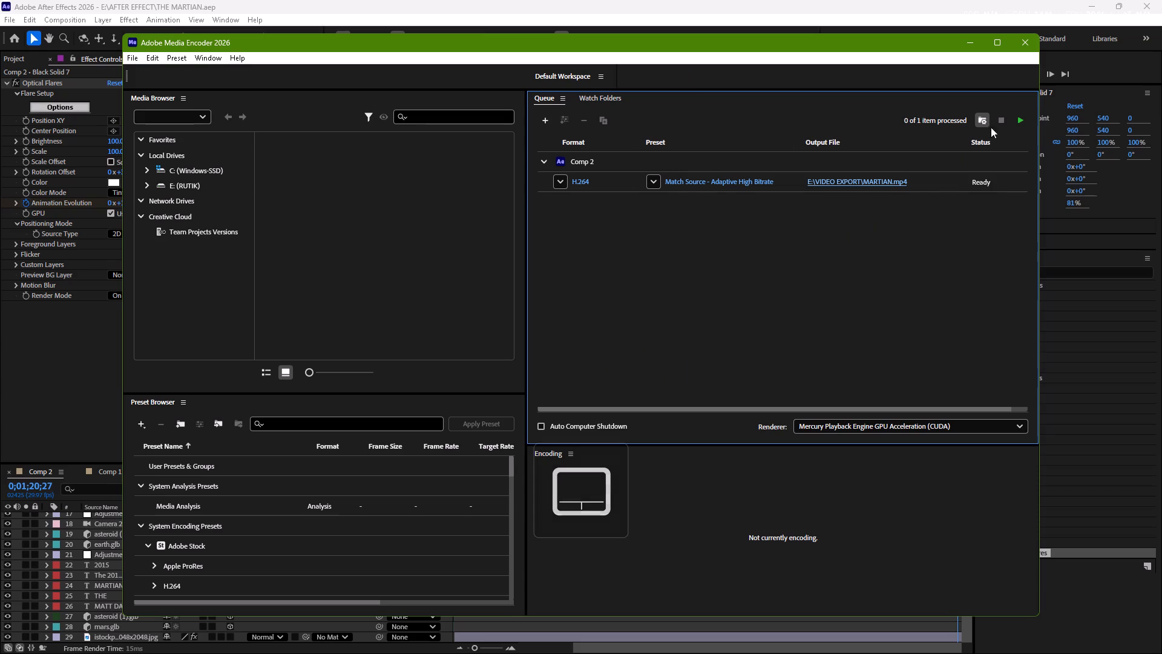
Start encoding the queued Comp 2 export and minimize Media Encoder to return to After Effects.
left_click(1020, 121)
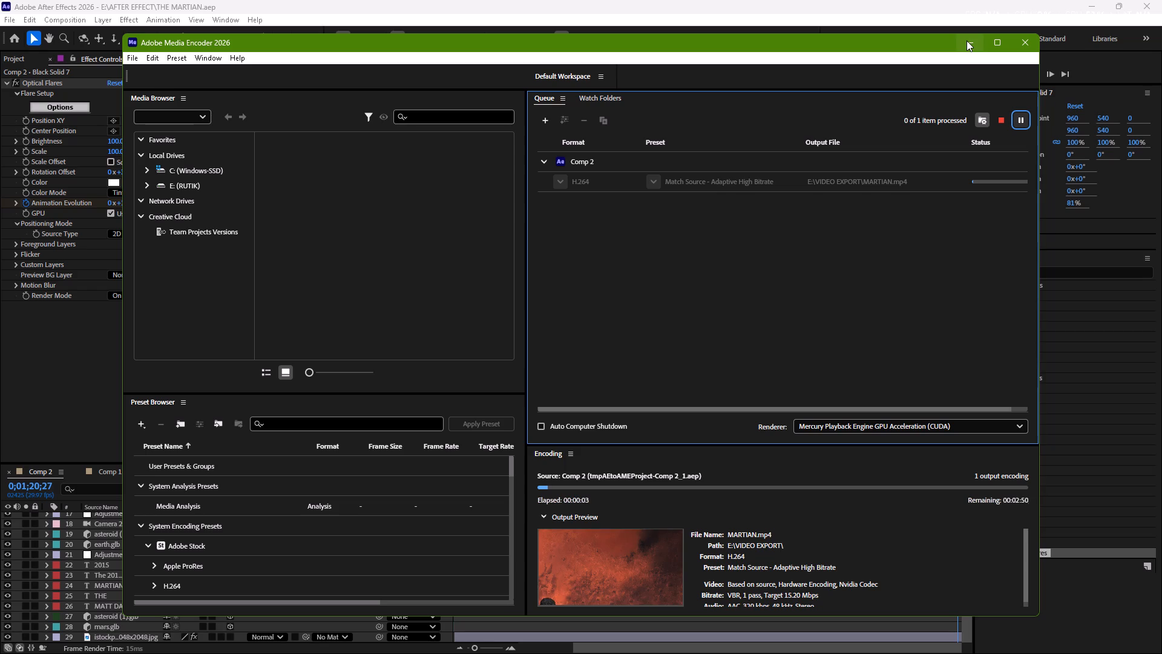
left_click(967, 41)
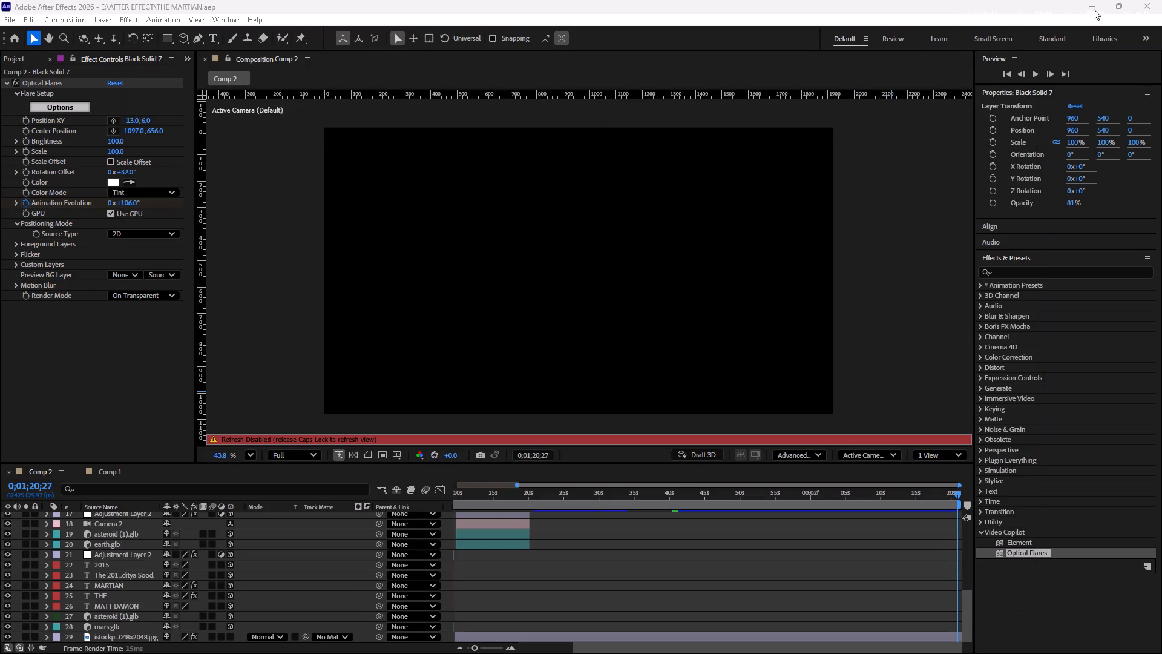